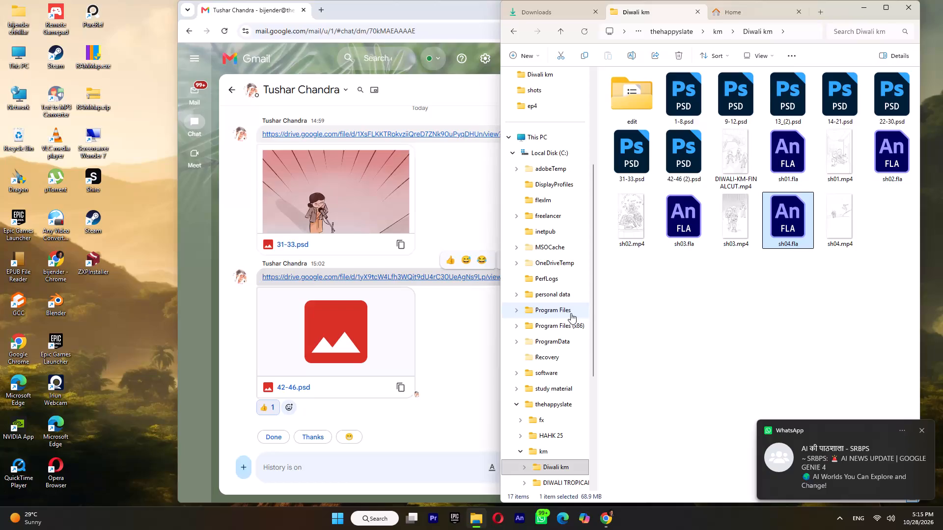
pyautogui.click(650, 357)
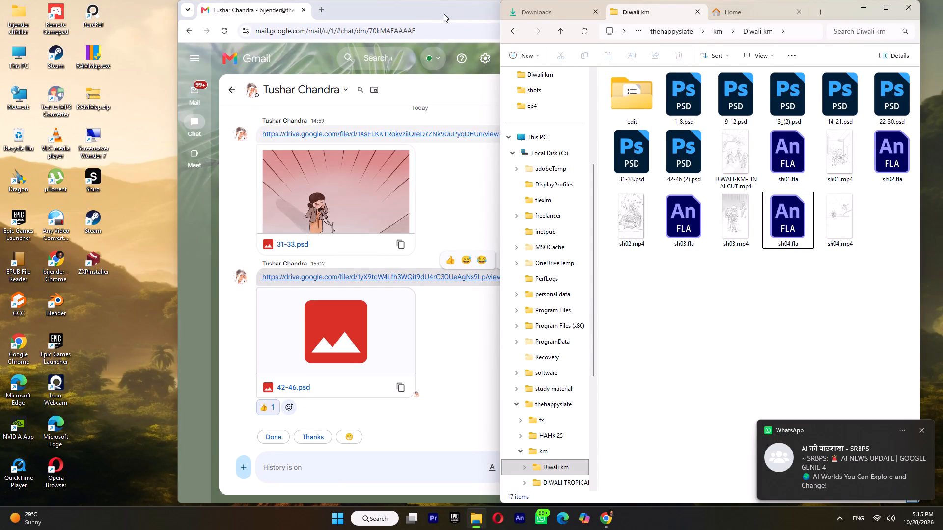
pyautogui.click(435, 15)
# In File Explorer, go through ep06 up to the rap battle folder and open Palm_Drawing[1].fla in Adobe Animate.
pyautogui.click(479, 523)
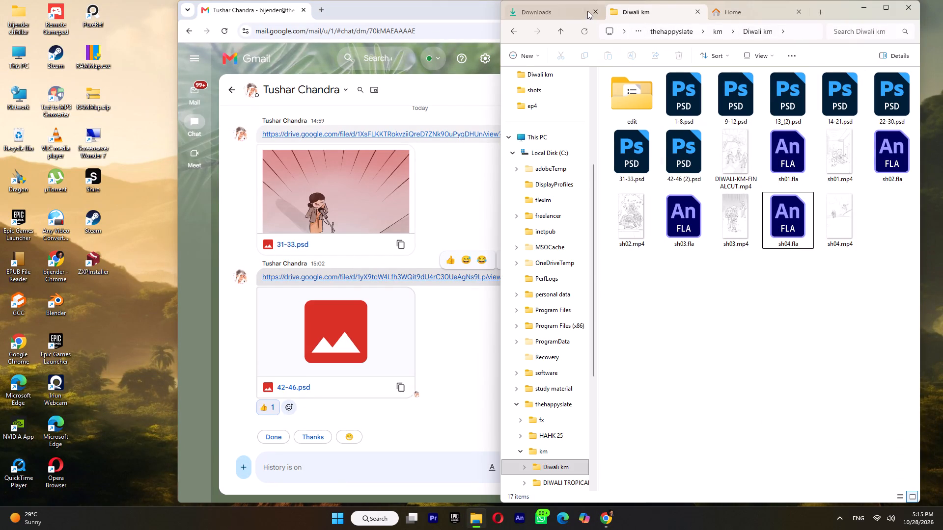
pyautogui.click(566, 12)
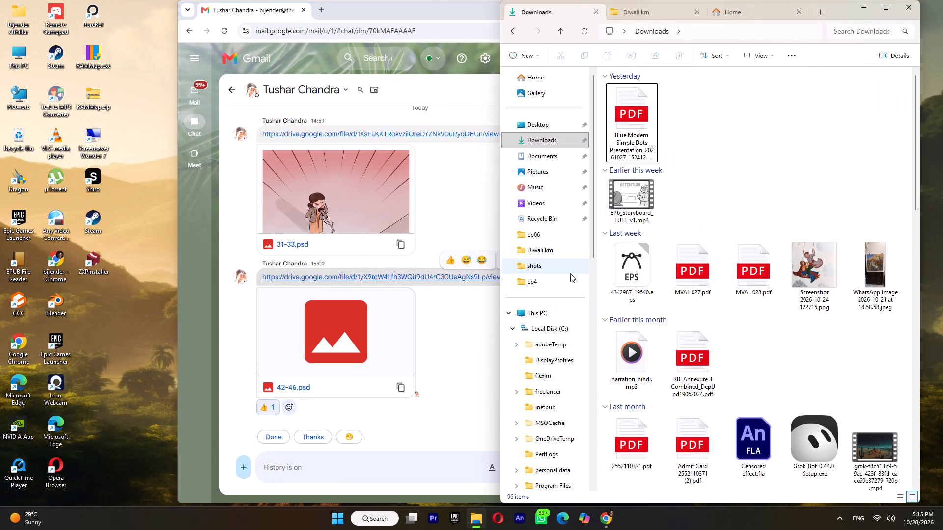
pyautogui.click(547, 235)
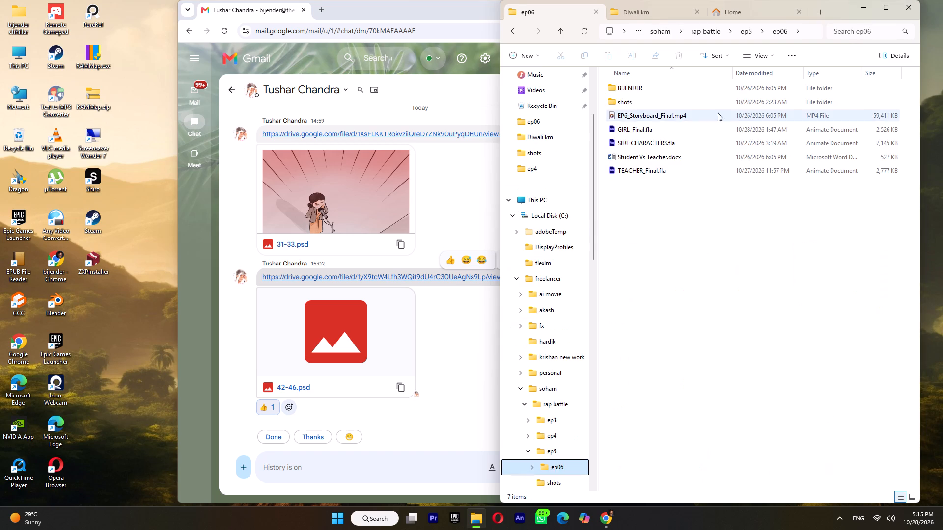
pyautogui.click(565, 31)
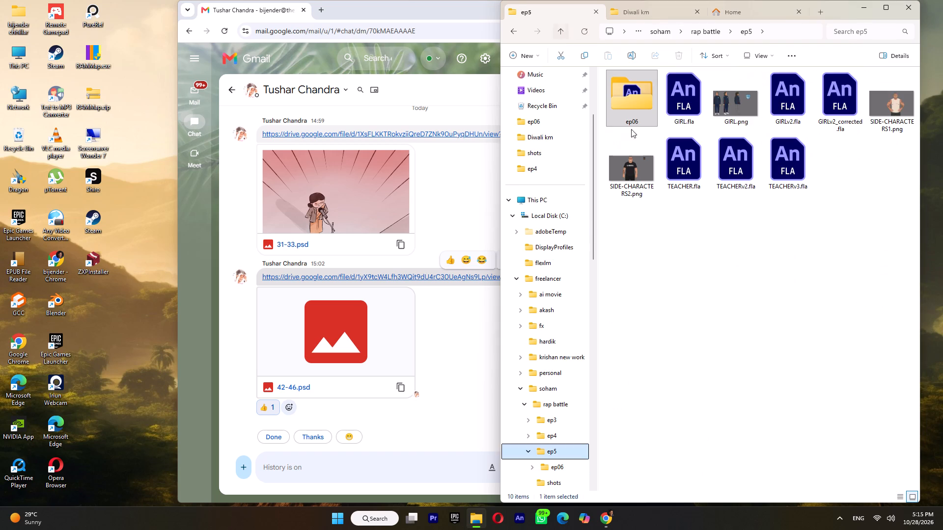
pyautogui.click(557, 30)
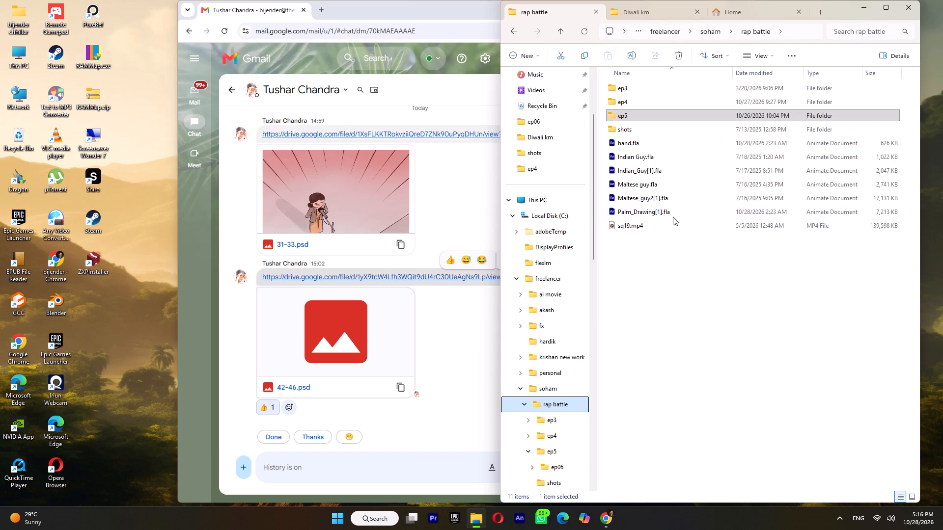
pyautogui.doubleClick(672, 216)
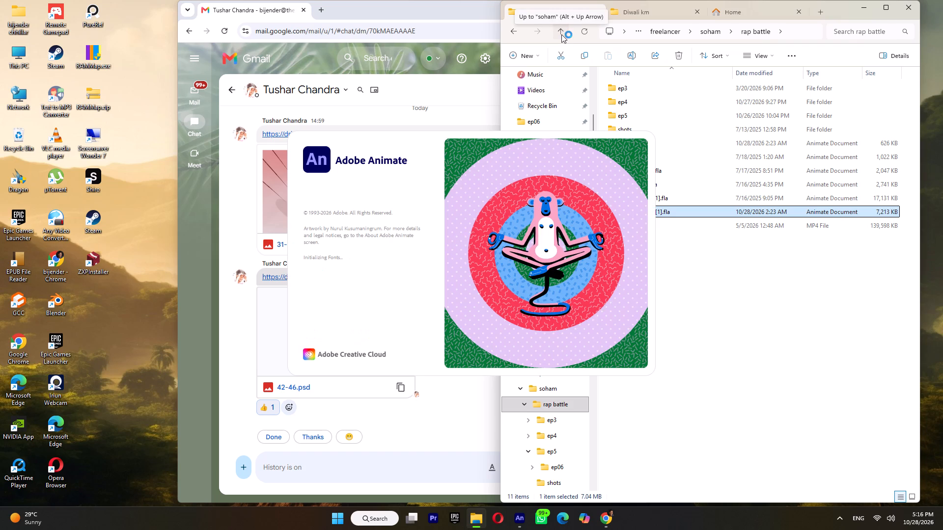
# Move the File Explorer window clear of the splash screen and open hand.fla from the rap battle folder.
pyautogui.click(735, 284)
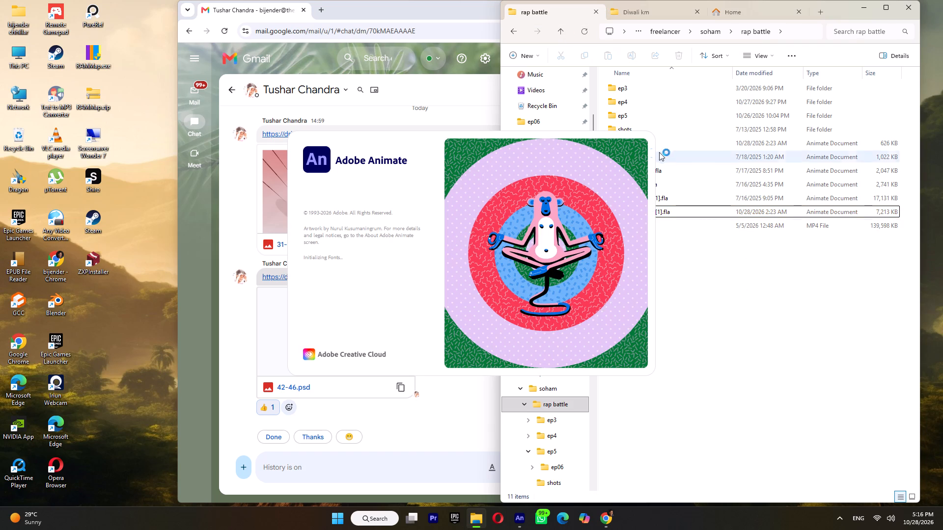
pyautogui.moveTo(839, 17); pyautogui.dragTo(869, 60)
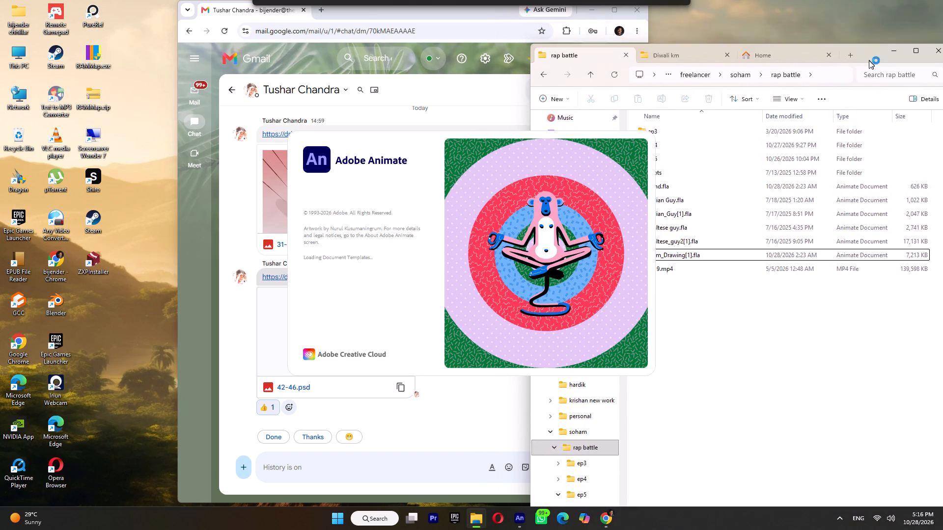
pyautogui.moveTo(869, 60); pyautogui.dragTo(877, 99)
pyautogui.doubleClick(684, 219)
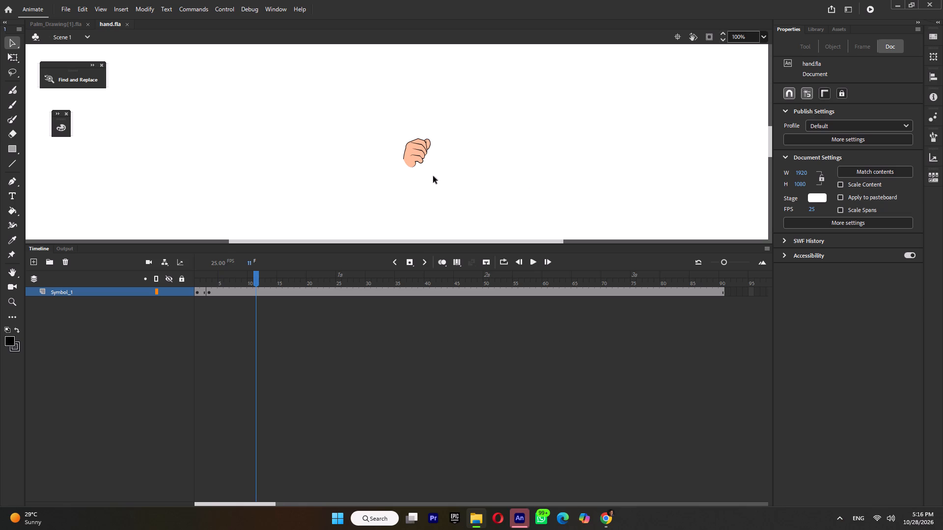
# Open the scene file sc29.fla from the rap battle > ep5 > ep06 > shots folder.
pyautogui.keyDown('ctrl'); pyautogui.scroll(-7, 437, 211); pyautogui.keyUp('ctrl')
pyautogui.click(58, 26)
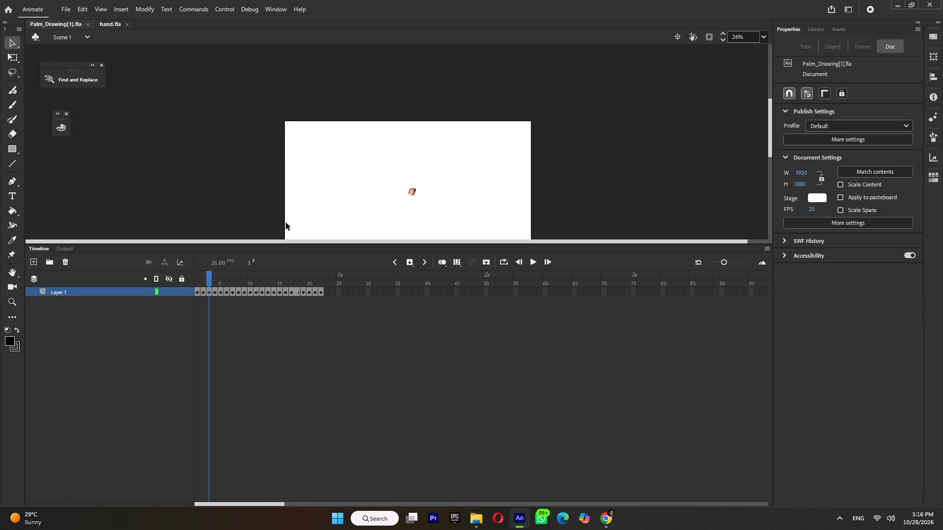
pyautogui.click(474, 522)
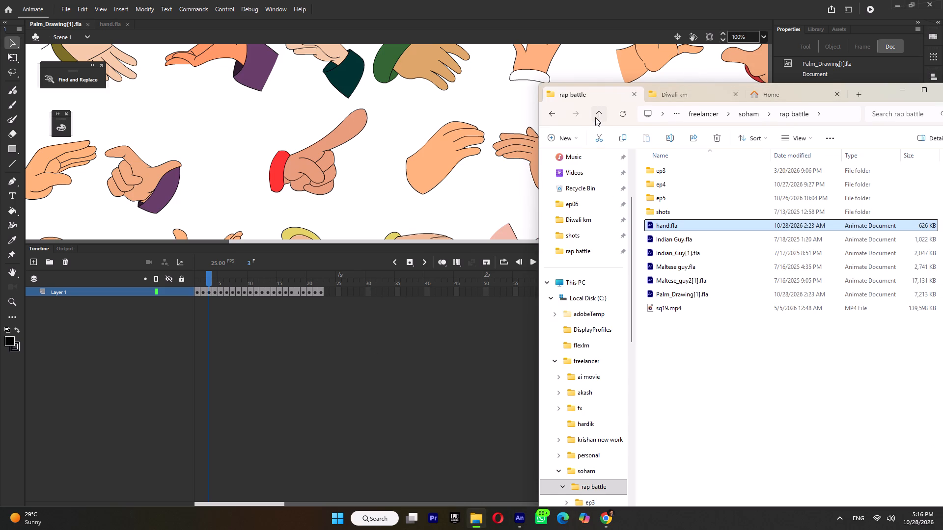
pyautogui.click(595, 117)
pyautogui.doubleClick(678, 169)
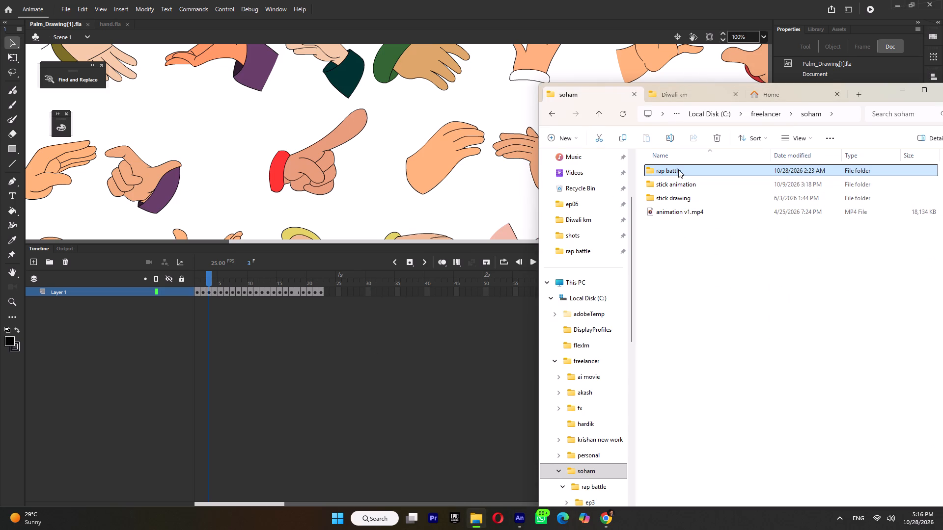
pyautogui.doubleClick(674, 196)
pyautogui.doubleClick(674, 173)
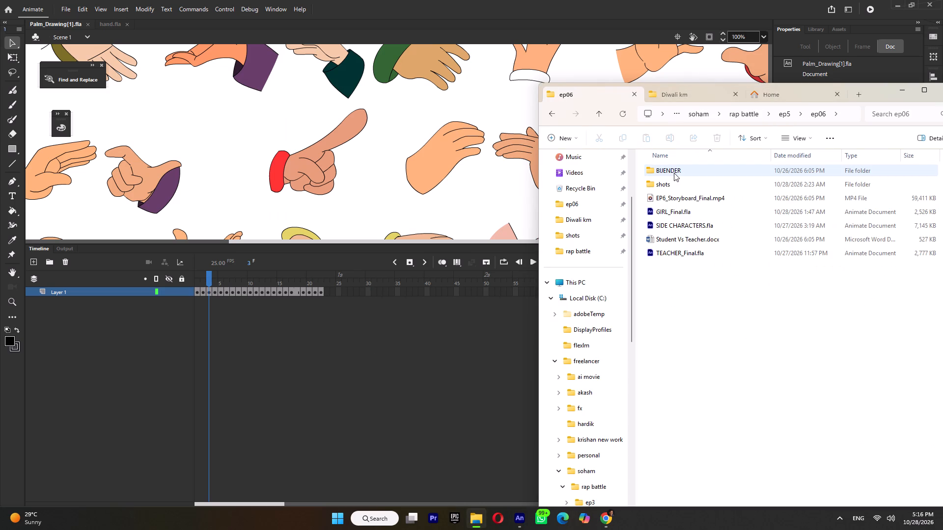
pyautogui.click(674, 173)
pyautogui.doubleClick(671, 184)
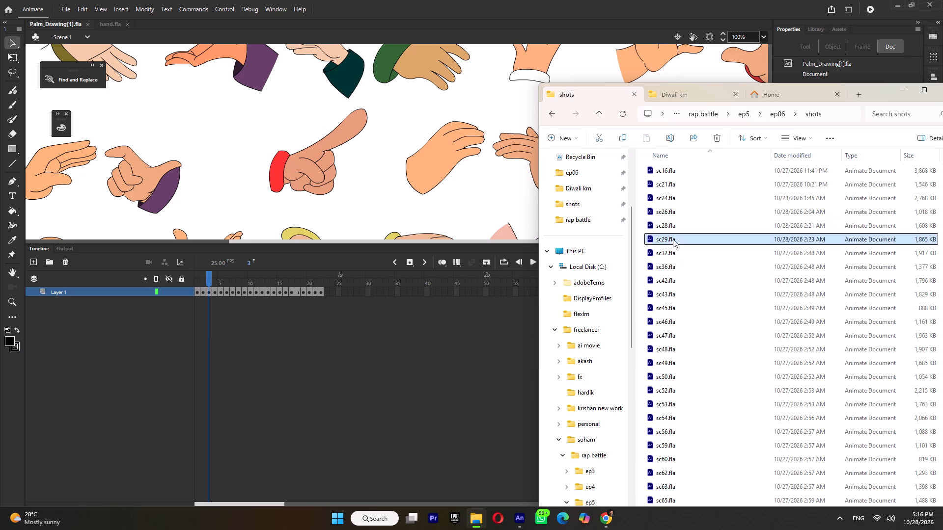
pyautogui.click(673, 239)
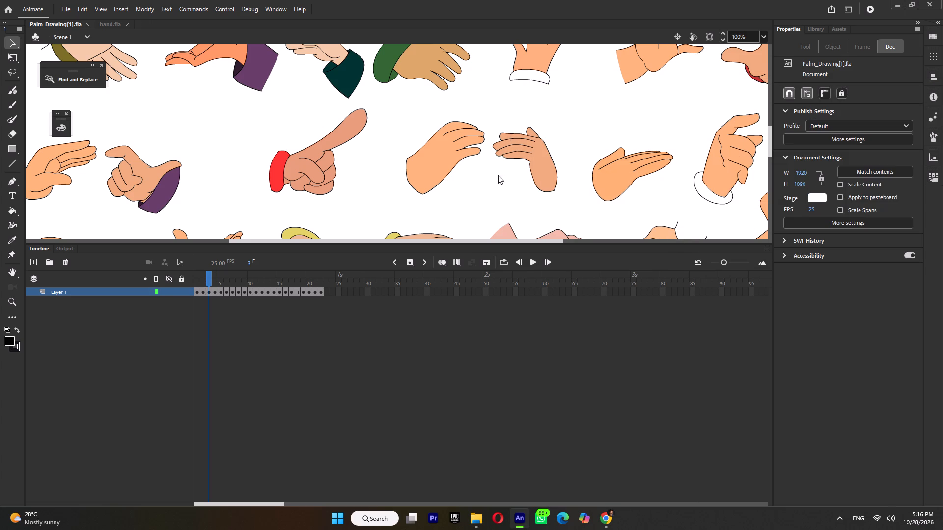
pyautogui.keyDown('ctrl'); pyautogui.scroll(-11, 507, 160); pyautogui.keyUp('ctrl')
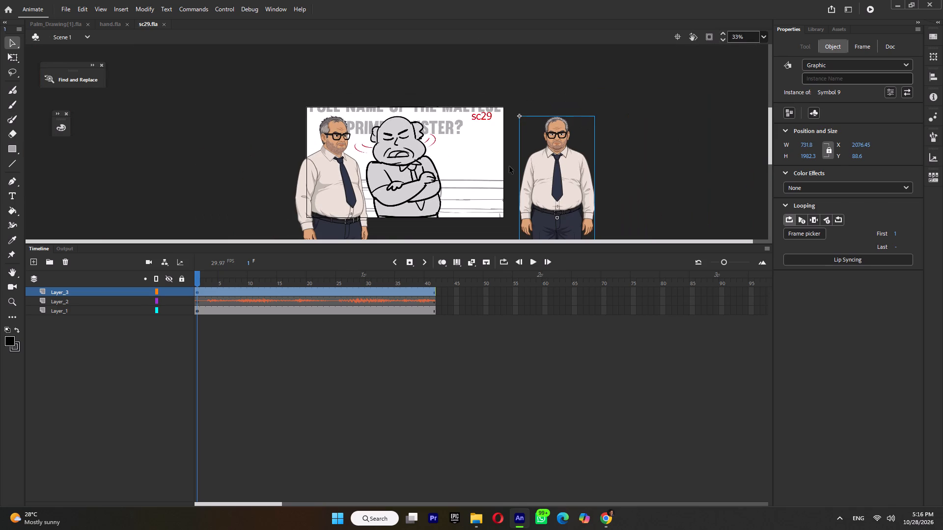
# At frame 1, enter the teacher's three-quarter-view symbol beside the sketch and rotate his near upper arm forward with Free Transform.
pyautogui.moveTo(207, 282); pyautogui.dragTo(183, 287)
pyautogui.doubleClick(315, 184)
pyautogui.click(301, 192)
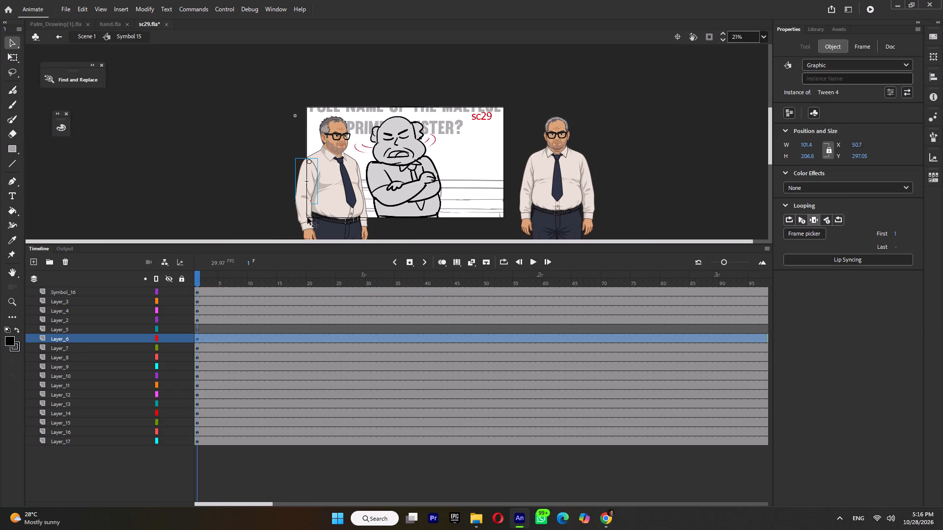
pyautogui.click(11, 61)
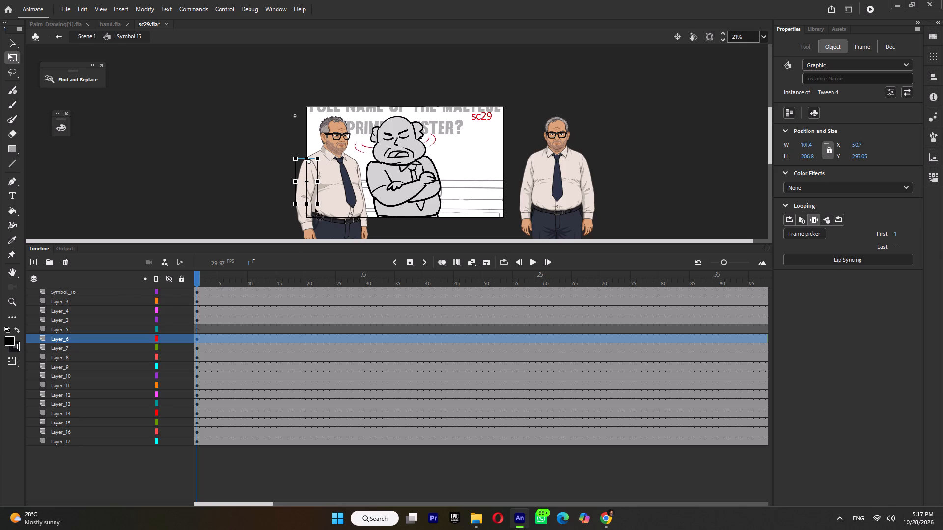
pyautogui.moveTo(315, 209); pyautogui.dragTo(336, 211)
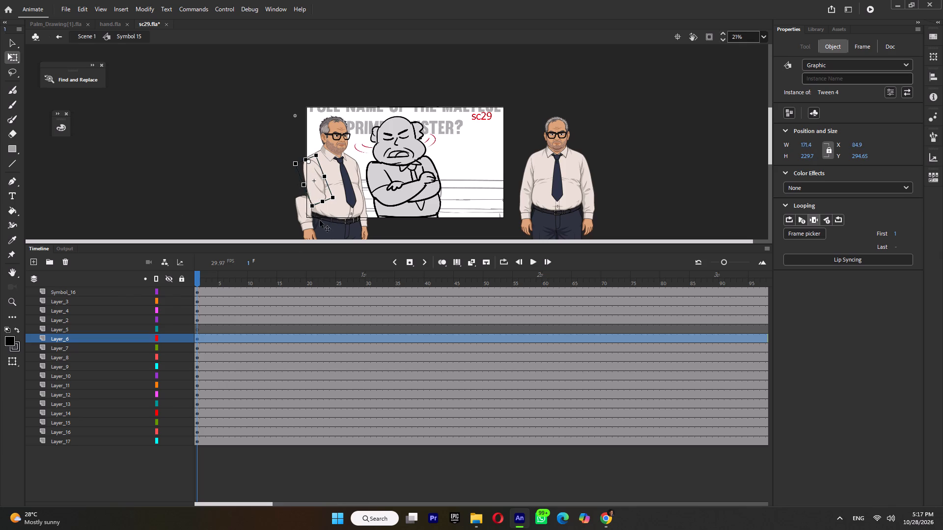
# Rotate the near forearm up across the teacher's chest and shift it sideways to meet the elbow of the rotated upper arm.
pyautogui.click(308, 221)
pyautogui.moveTo(319, 234); pyautogui.dragTo(342, 181)
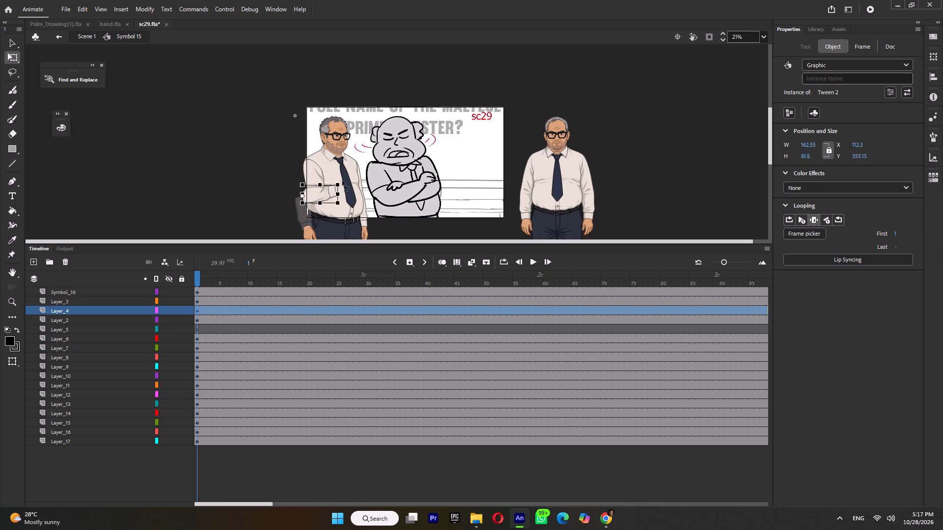
pyautogui.moveTo(342, 181); pyautogui.dragTo(342, 176)
pyautogui.keyDown('ctrl'); pyautogui.scroll(5, 319, 189); pyautogui.keyUp('ctrl')
pyautogui.keyDown('ctrl'); pyautogui.scroll(4, 242, 199); pyautogui.keyUp('ctrl')
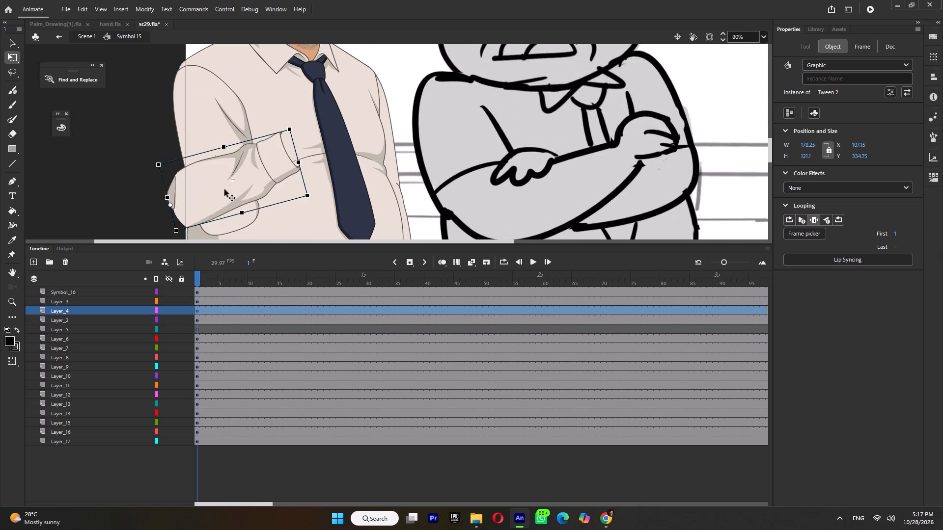
pyautogui.moveTo(224, 189); pyautogui.dragTo(277, 191)
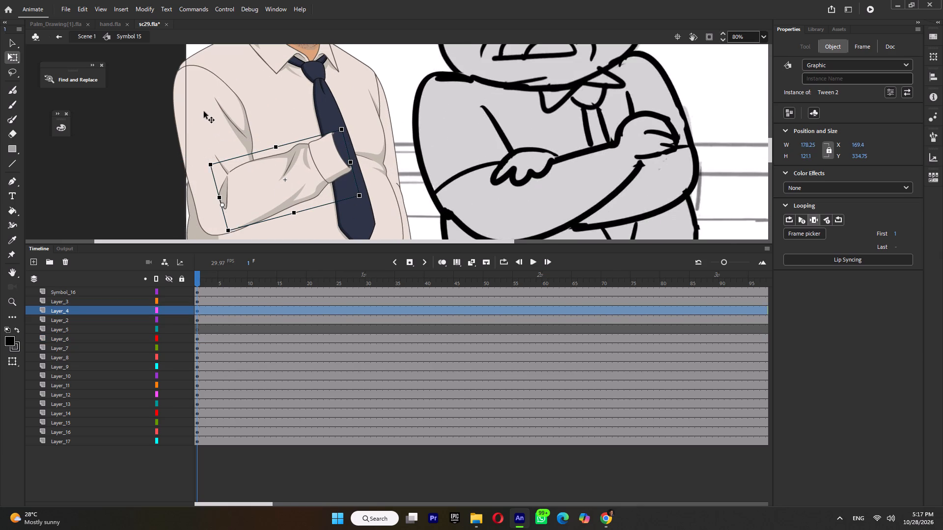
# Enter the near upper arm's symbol and its group, and bend the sleeve's bottom edge downward at the elbow.
pyautogui.doubleClick(202, 147)
pyautogui.keyDown('ctrl'); pyautogui.scroll(5, 238, 228); pyautogui.keyUp('ctrl')
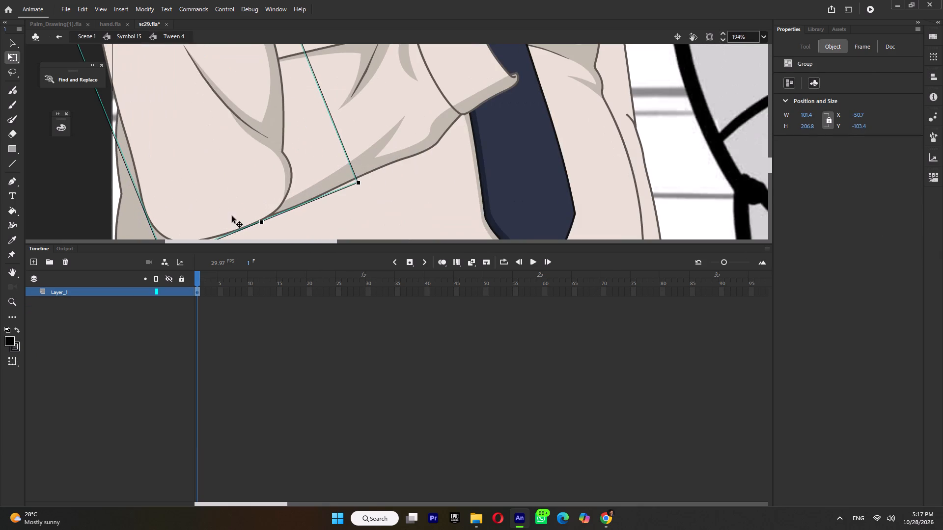
pyautogui.doubleClick(232, 216)
pyautogui.scroll(-2, 251, 134)
pyautogui.click(256, 145)
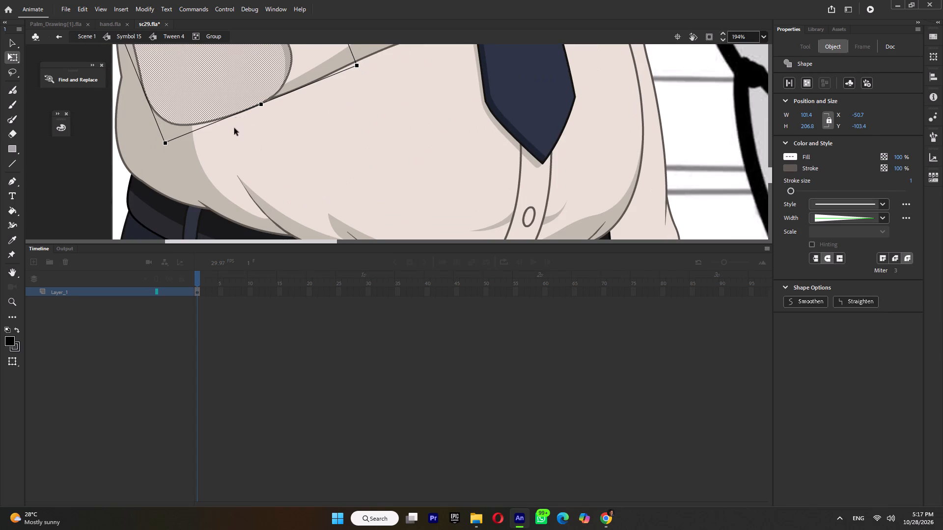
pyautogui.click(234, 128)
pyautogui.moveTo(231, 114); pyautogui.dragTo(233, 128)
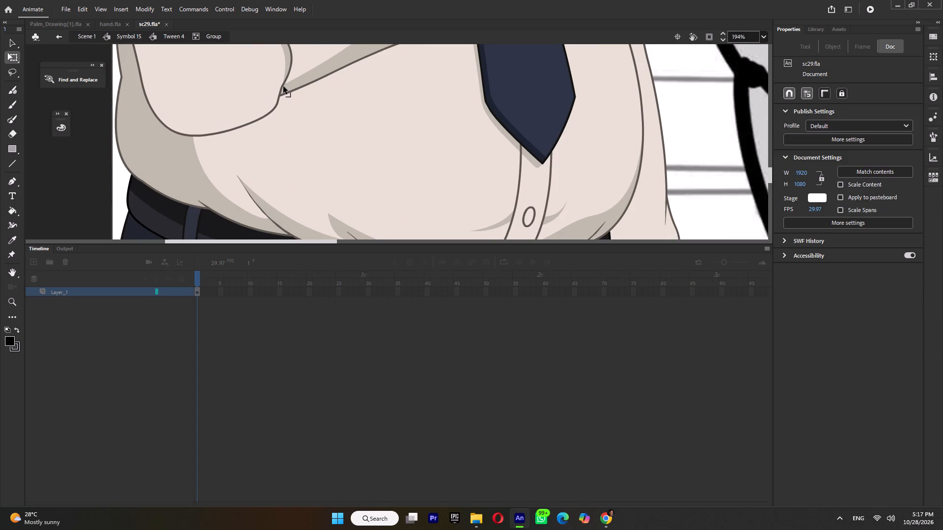
# Reshape the sleeve outline at the inner elbow by adjusting its side curve and the corner where it meets the forearm.
pyautogui.click(284, 85)
pyautogui.moveTo(285, 58); pyautogui.dragTo(297, 66)
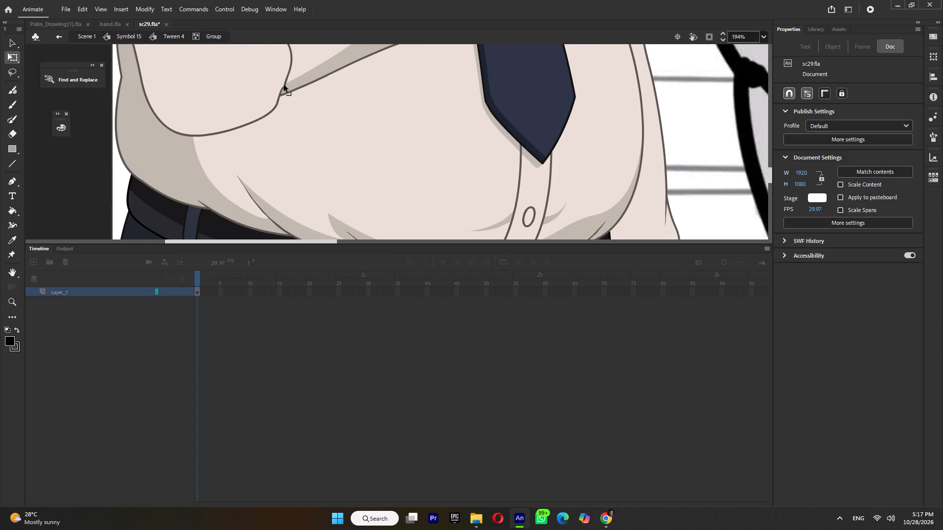
pyautogui.click(281, 89)
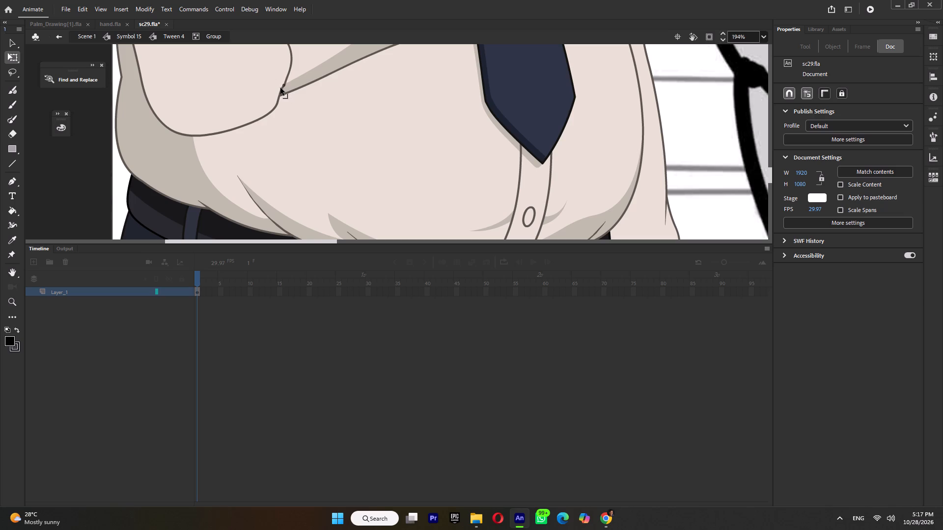
pyautogui.click(280, 92)
pyautogui.click(287, 79)
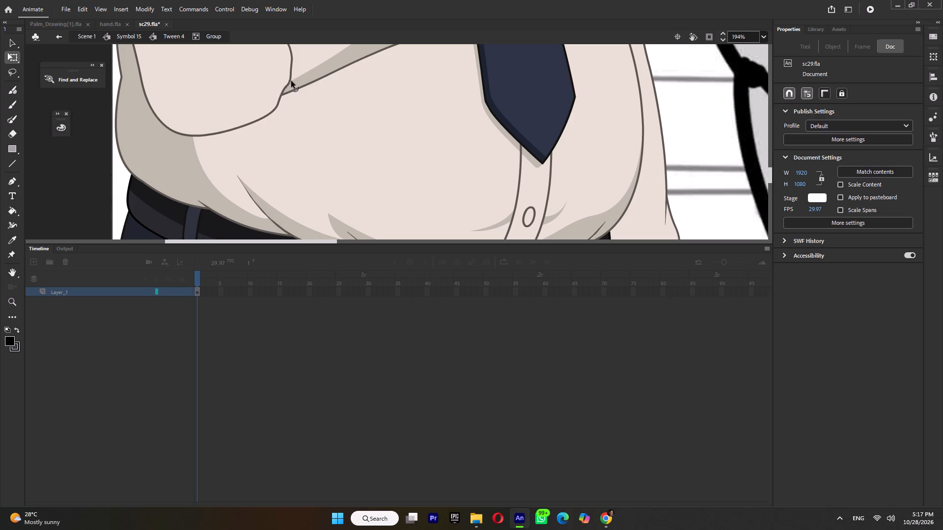
pyautogui.click(290, 71)
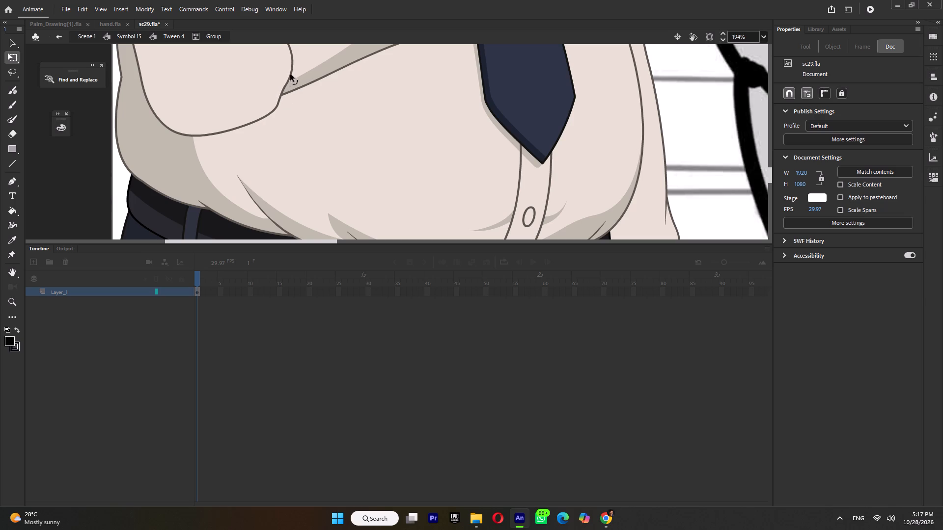
pyautogui.click(286, 84)
pyautogui.click(282, 95)
# Round the sleeve's bottom curve and its lower corner into a smooth elbow, undoing the accidental shift of the fill.
pyautogui.moveTo(181, 134); pyautogui.dragTo(185, 124)
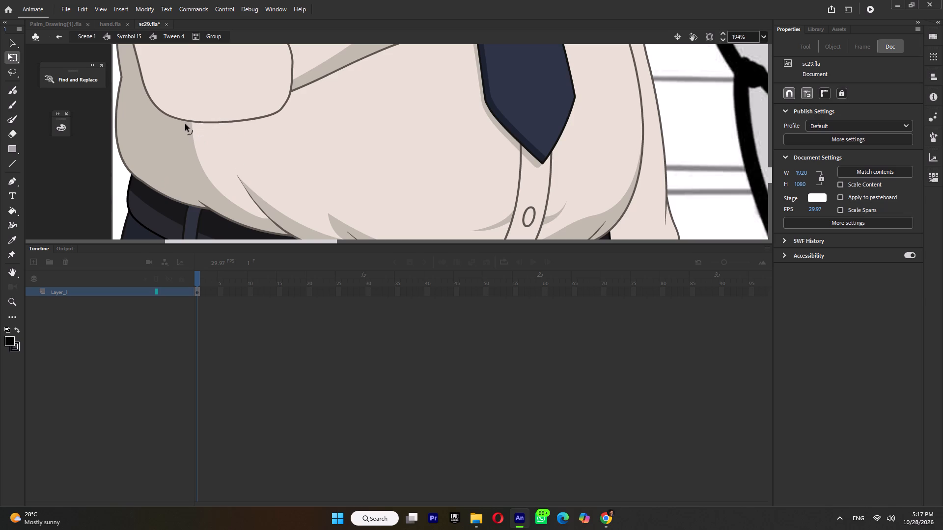
pyautogui.moveTo(185, 124); pyautogui.dragTo(185, 127)
pyautogui.moveTo(250, 122); pyautogui.dragTo(243, 129)
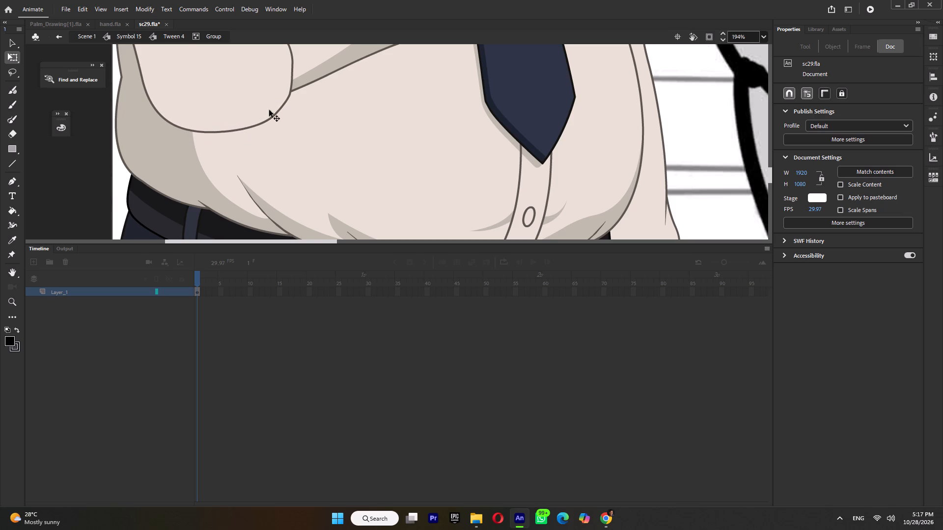
pyautogui.click(289, 94)
pyautogui.click(279, 108)
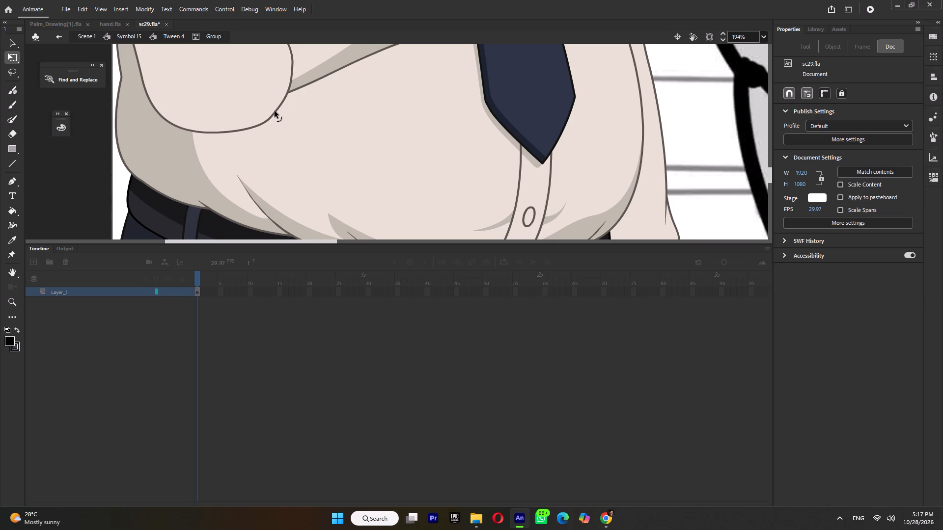
pyautogui.moveTo(262, 122); pyautogui.dragTo(256, 123)
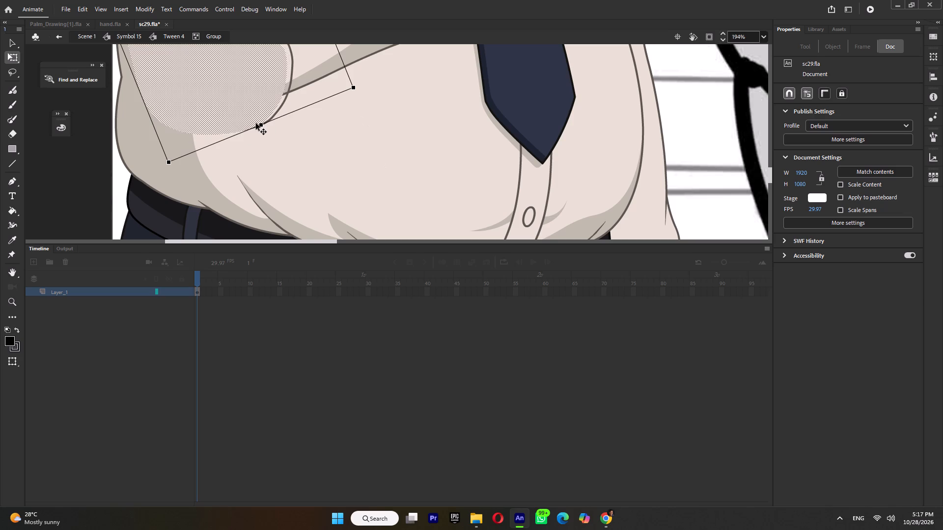
pyautogui.hotkey('ctrl', 'z')
pyautogui.click(267, 143)
pyautogui.click(268, 122)
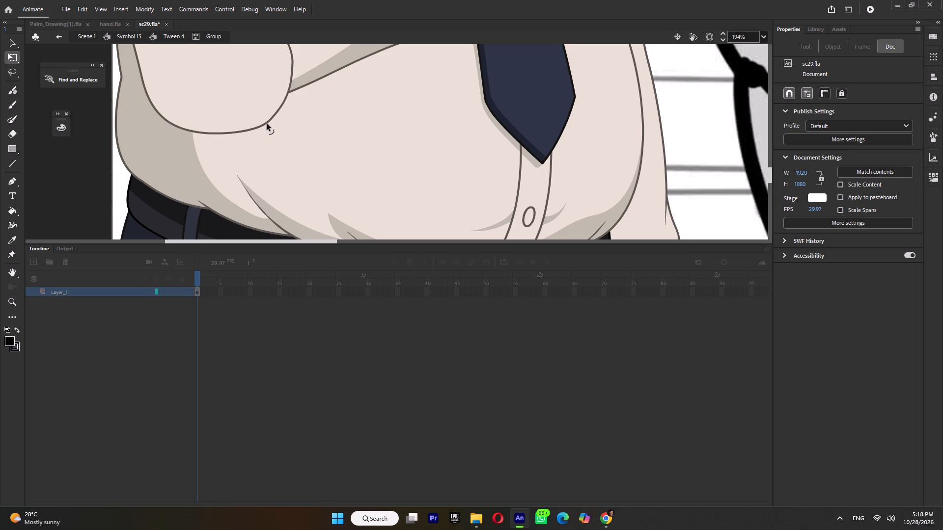
# Refine the elbow's outer and bottom curves on the sleeve and return to the teacher's symbol.
pyautogui.keyDown('ctrl'); pyautogui.scroll(-3, 246, 188); pyautogui.keyUp('ctrl')
pyautogui.keyDown('ctrl'); pyautogui.scroll(4, 210, 141); pyautogui.keyUp('ctrl')
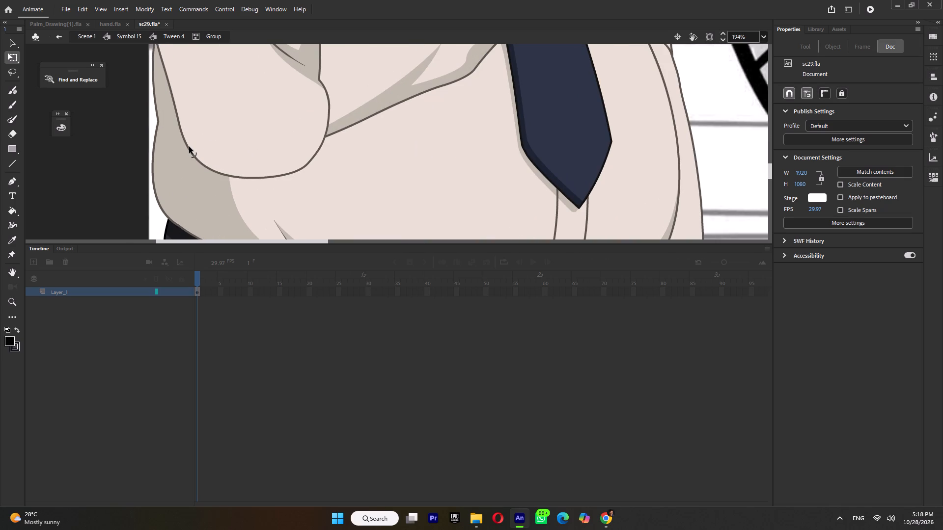
pyautogui.click(189, 147)
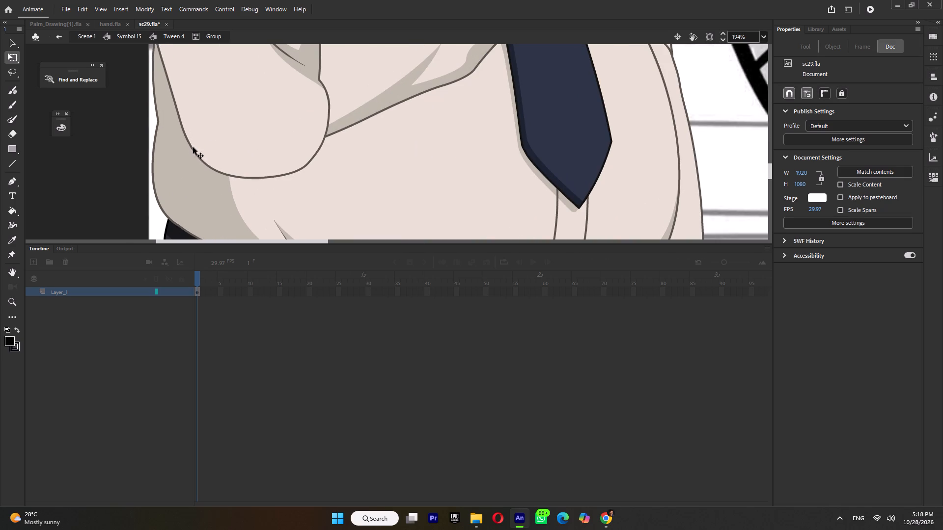
pyautogui.moveTo(298, 170); pyautogui.dragTo(290, 170)
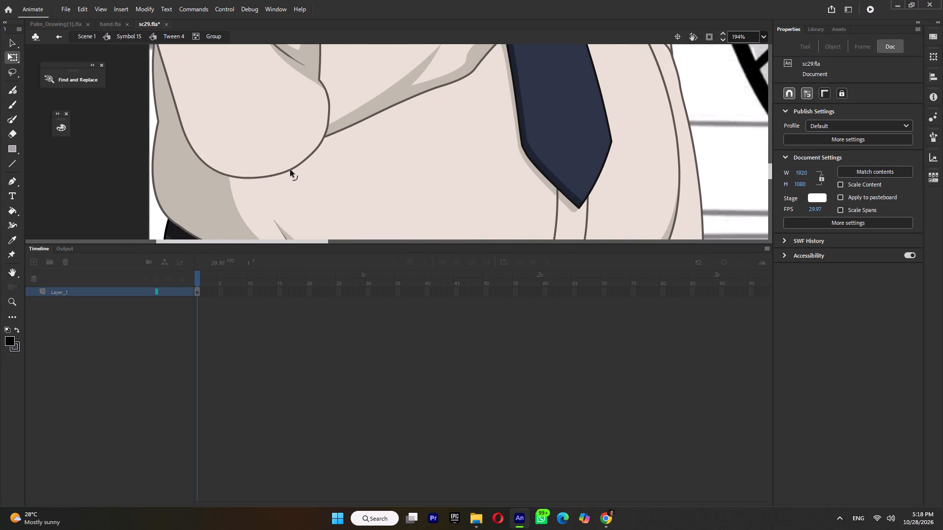
pyautogui.moveTo(290, 170); pyautogui.dragTo(293, 170)
pyautogui.doubleClick(345, 138)
pyautogui.keyDown('ctrl'); pyautogui.scroll(-5, 317, 224); pyautogui.keyUp('ctrl')
pyautogui.doubleClick(192, 191)
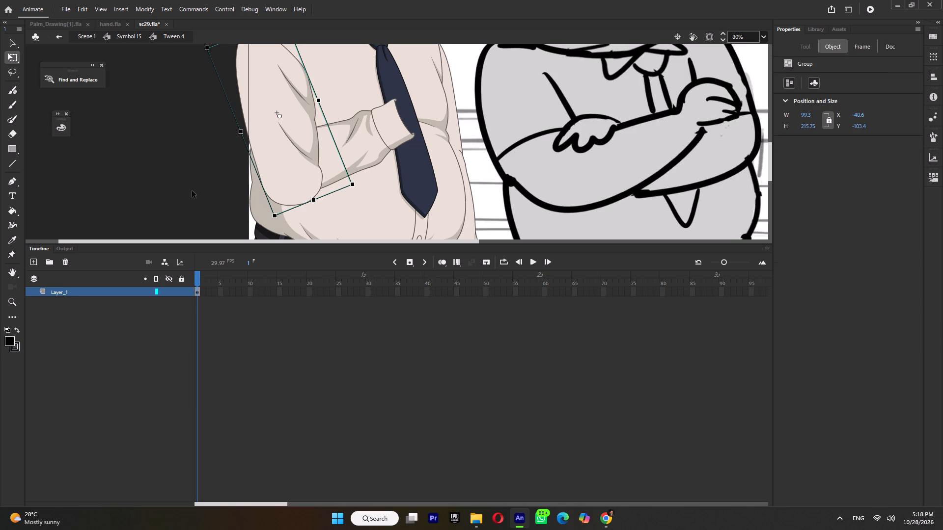
# Move the near forearm down to about Y 346.7 so it lines up with the reshaped elbow.
pyautogui.click(334, 157)
pyautogui.moveTo(312, 176); pyautogui.dragTo(314, 186)
pyautogui.keyDown('ctrl'); pyautogui.scroll(2, 308, 203); pyautogui.keyUp('ctrl')
pyautogui.click(310, 185)
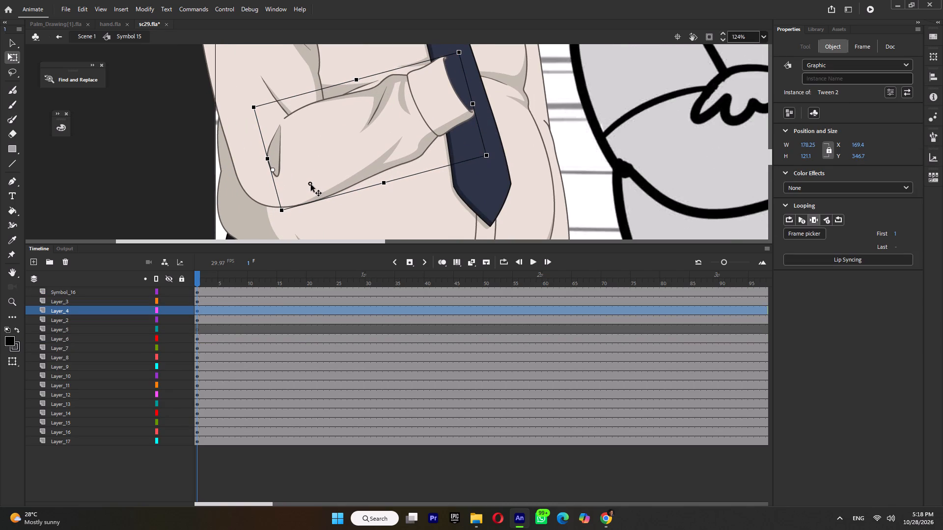
# Rotate the teacher's far upper arm outward from the shoulder, away from his torso.
pyautogui.keyDown('ctrl'); pyautogui.scroll(-4, 323, 189); pyautogui.keyUp('ctrl')
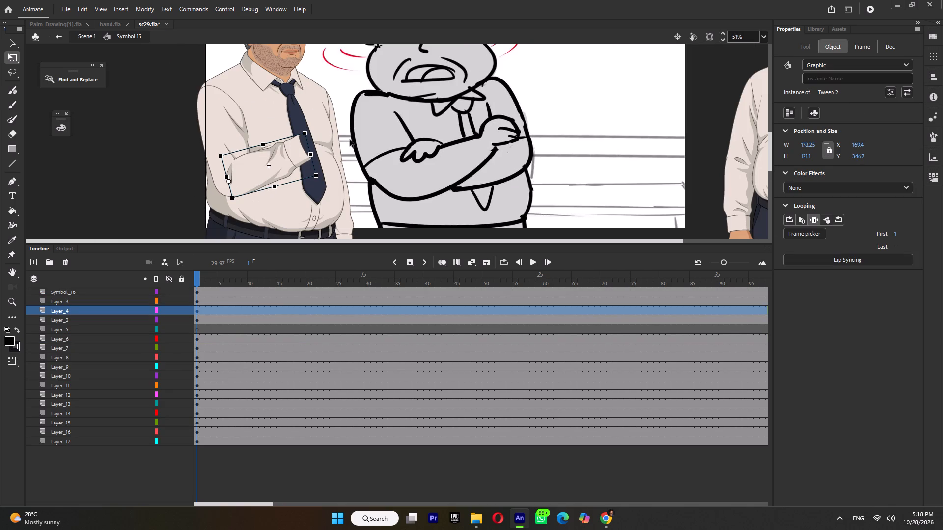
pyautogui.click(338, 134)
pyautogui.moveTo(344, 182); pyautogui.dragTo(354, 182)
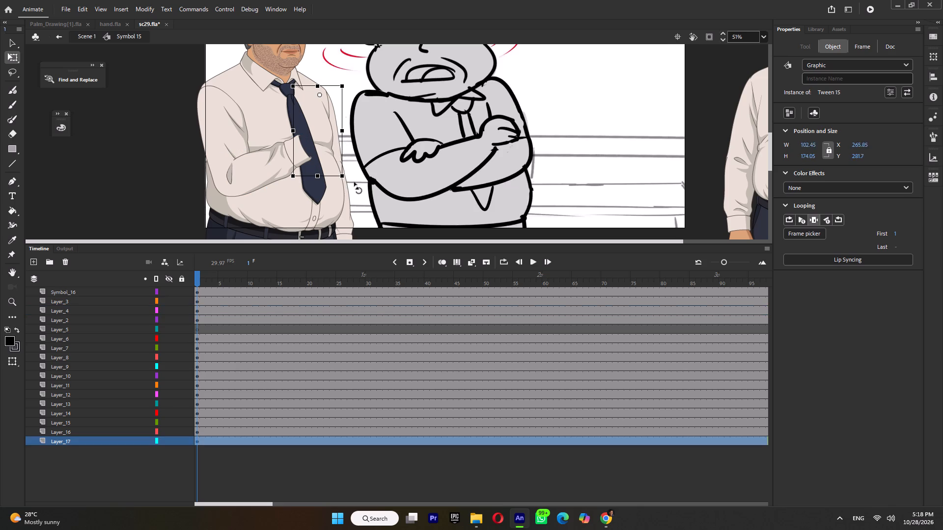
pyautogui.moveTo(354, 182); pyautogui.dragTo(367, 181)
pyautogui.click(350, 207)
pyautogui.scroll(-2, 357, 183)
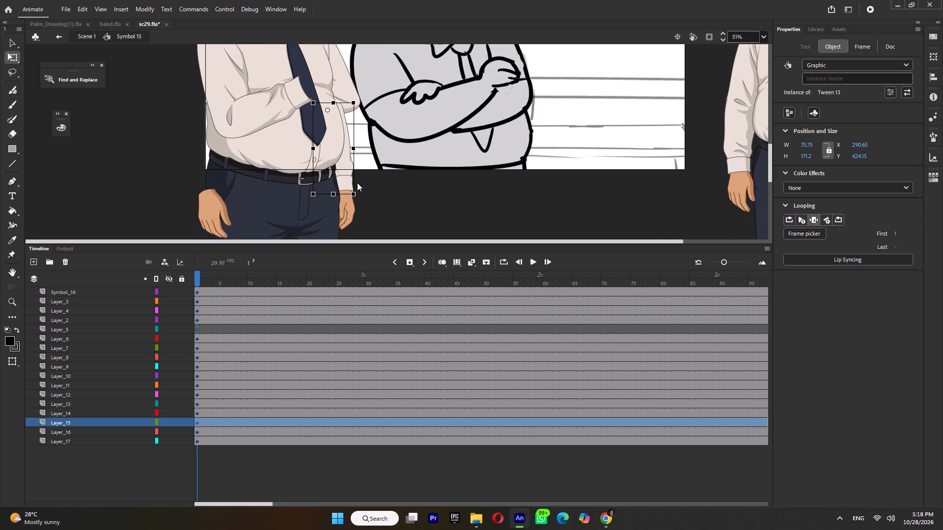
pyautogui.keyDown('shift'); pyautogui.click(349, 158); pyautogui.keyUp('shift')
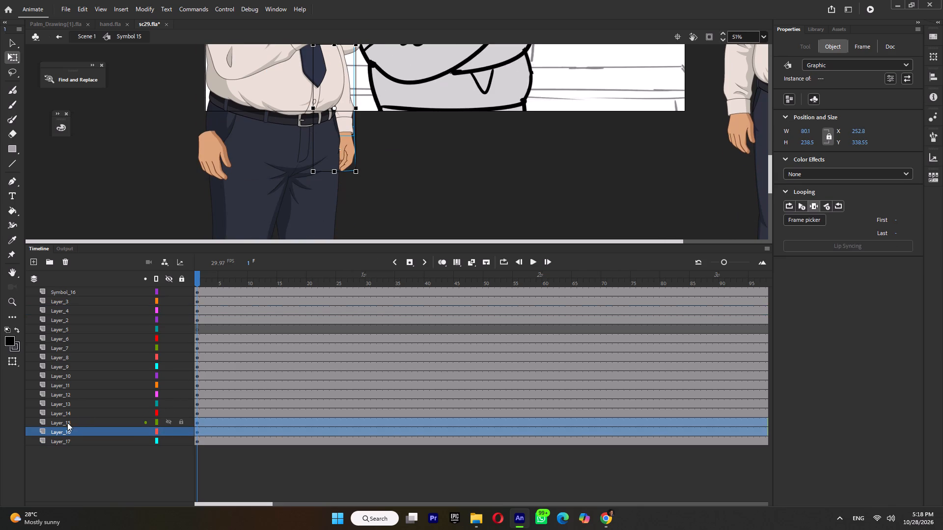
# Rotate the teacher's near hand sideways and place it at the bent forearm's cuff, over the tie, at about X 260.75, Y 301.4.
pyautogui.doubleClick(211, 153)
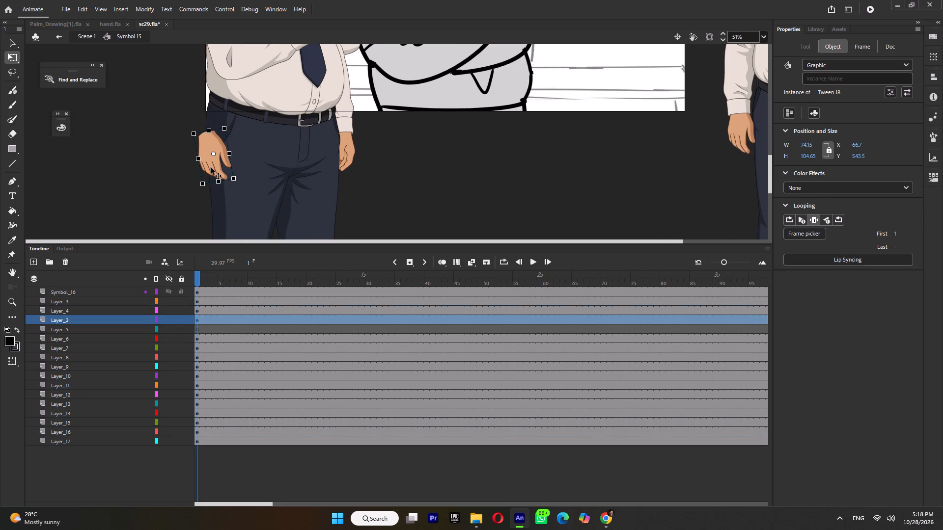
pyautogui.hotkey('ctrl', 'z')
pyautogui.click(211, 167)
pyautogui.doubleClick(211, 167)
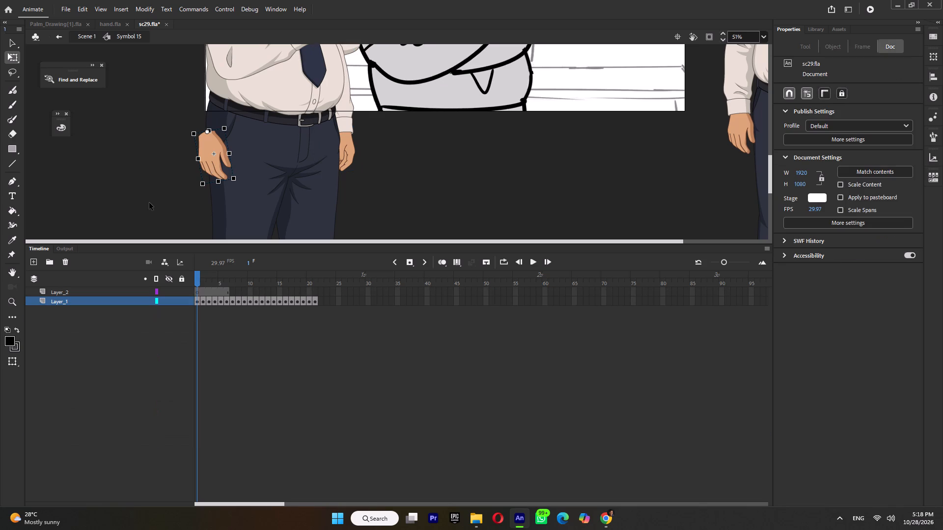
pyautogui.doubleClick(135, 214)
pyautogui.keyDown('ctrl'); pyautogui.scroll(-2, 220, 214); pyautogui.keyUp('ctrl')
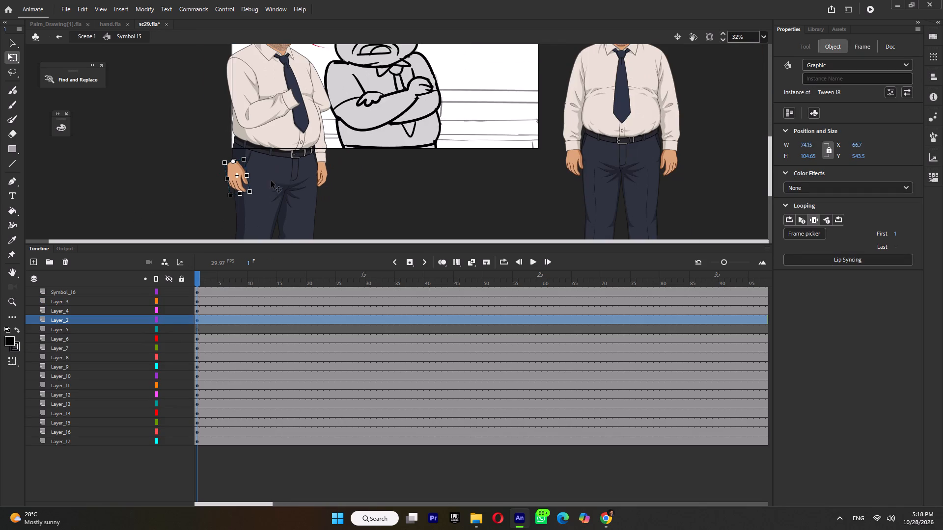
pyautogui.moveTo(255, 200); pyautogui.dragTo(268, 152)
pyautogui.moveTo(247, 160); pyautogui.dragTo(300, 88)
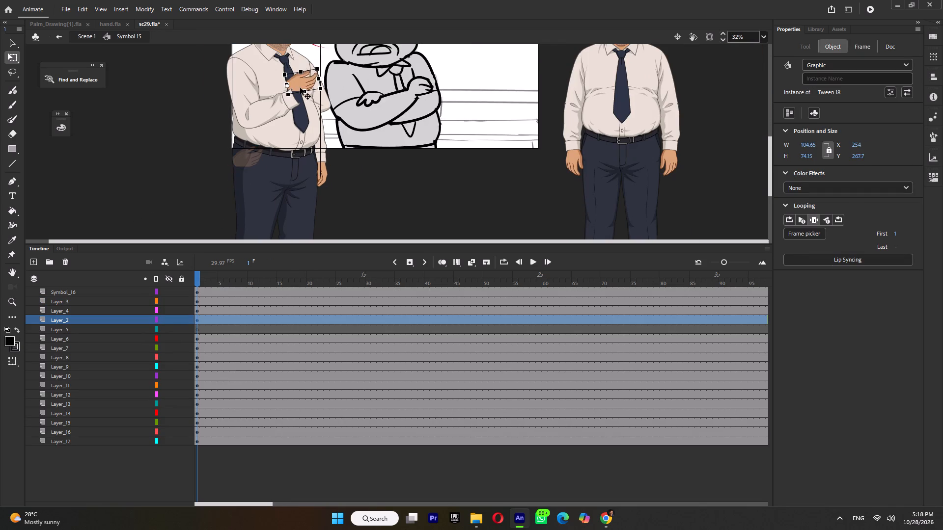
pyautogui.moveTo(300, 88); pyautogui.dragTo(304, 94)
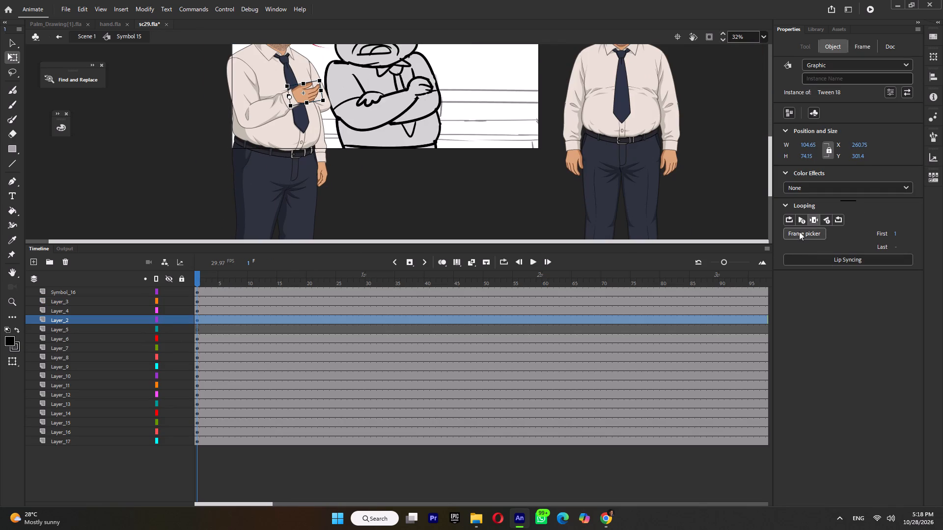
# Swap the near hand to the fist drawing in frame 5 and rotate it upward to line up with the cuff.
pyautogui.click(799, 232)
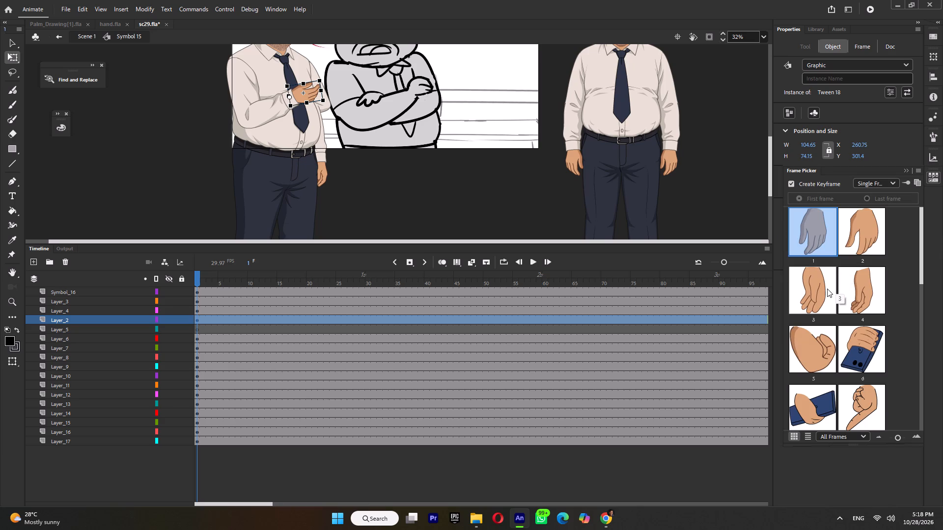
pyautogui.click(818, 342)
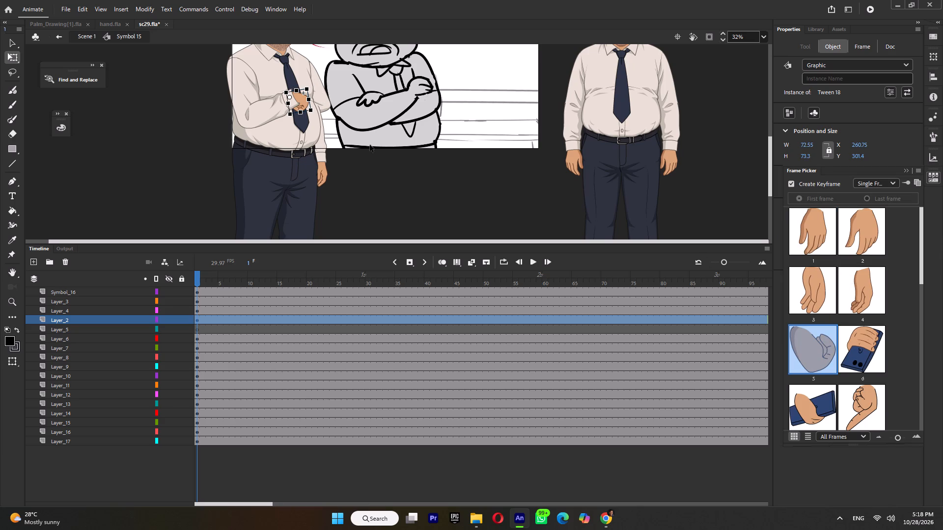
pyautogui.moveTo(316, 115); pyautogui.dragTo(322, 85)
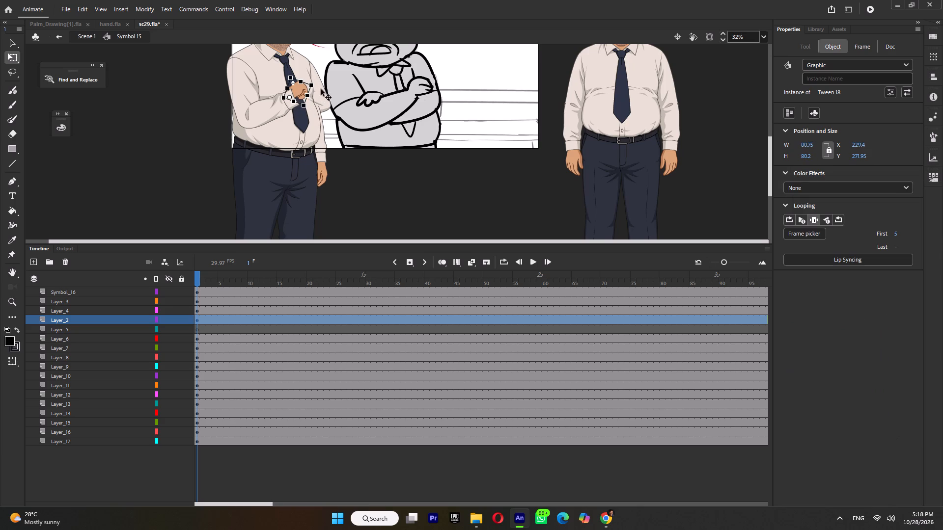
# Stretch the near forearm lengthwise from the elbow so that its cuff reaches over the fist's wrist.
pyautogui.keyDown('ctrl'); pyautogui.click(263, 115); pyautogui.keyUp('ctrl')
pyautogui.keyDown('ctrl'); pyautogui.scroll(2, 313, 99); pyautogui.keyUp('ctrl')
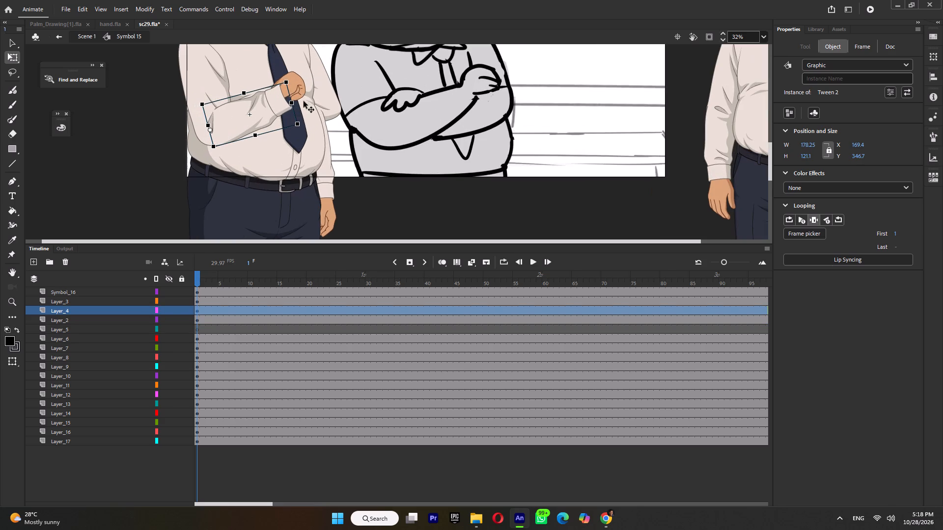
pyautogui.moveTo(292, 104); pyautogui.dragTo(304, 99)
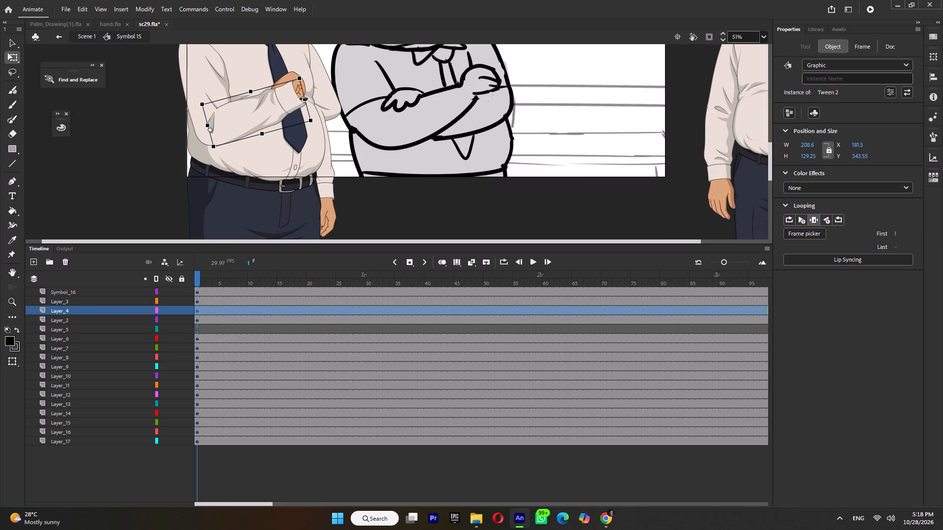
pyautogui.moveTo(304, 99); pyautogui.dragTo(303, 99)
# Inside the forearm symbol, add a second keyframe at frame 2 of Layer_1 and go back to frame 1.
pyautogui.doubleClick(289, 102)
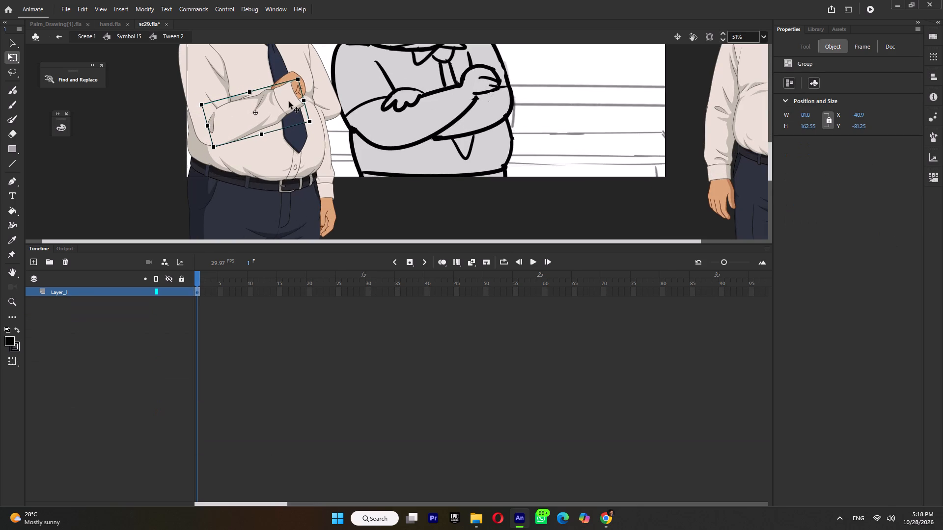
pyautogui.press('F5')
pyautogui.press('F6')
pyautogui.click(199, 280)
# In the frame 1 sleeve group, trim the folded tip off the cuff's upper corner, deleting its leftover strokes and fill.
pyautogui.doubleClick(290, 97)
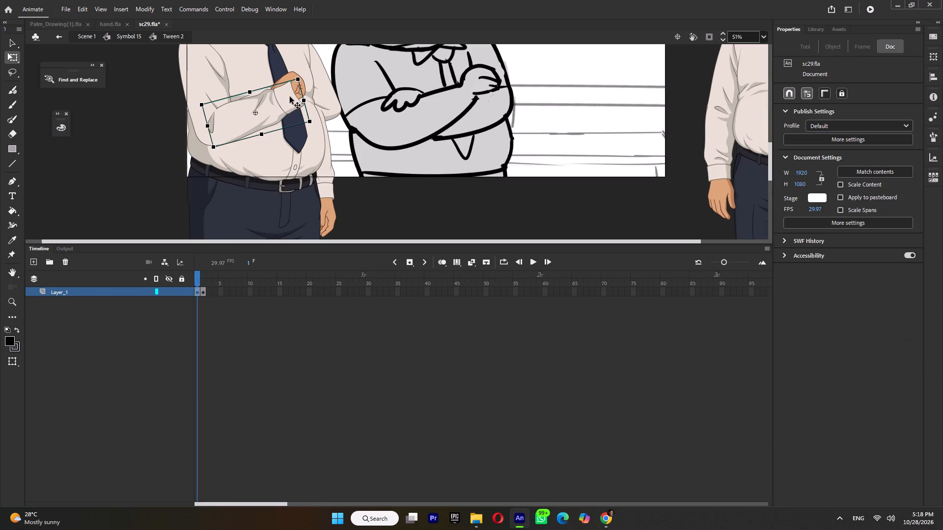
pyautogui.click(302, 90)
pyautogui.keyDown('ctrl'); pyautogui.scroll(4, 295, 94); pyautogui.keyUp('ctrl')
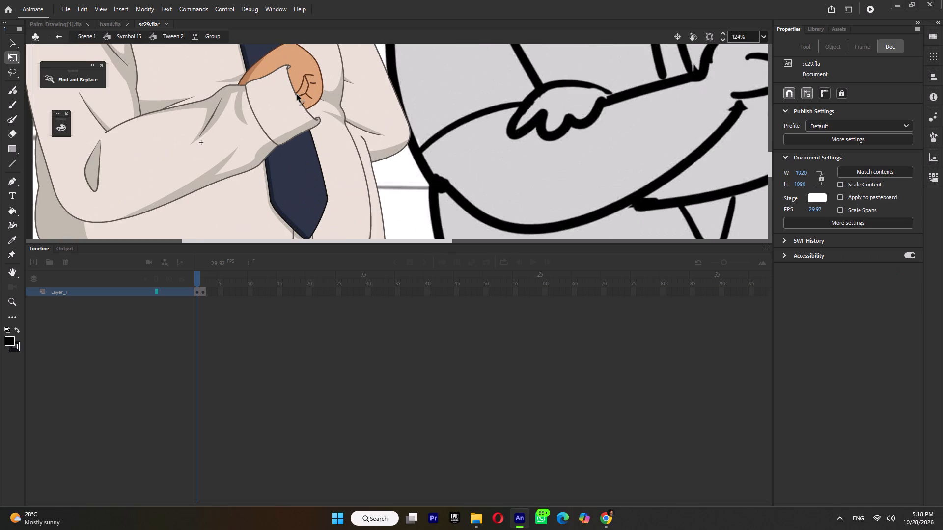
pyautogui.moveTo(297, 94); pyautogui.dragTo(301, 92)
pyautogui.hotkey('ctrl', 'z')
pyautogui.keyDown('ctrl'); pyautogui.scroll(6, 288, 66); pyautogui.keyUp('ctrl')
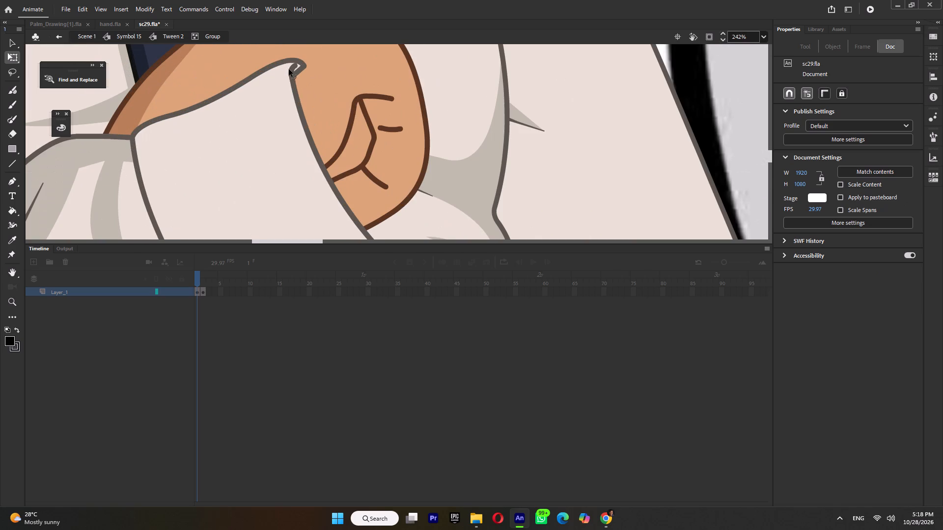
pyautogui.moveTo(296, 66); pyautogui.dragTo(295, 52)
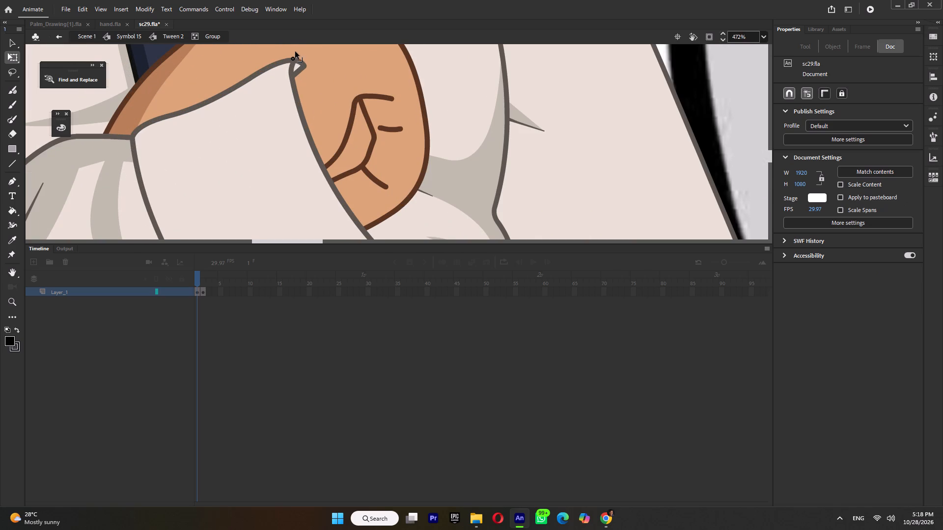
pyautogui.moveTo(295, 52); pyautogui.dragTo(295, 49)
pyautogui.click(297, 61)
pyautogui.press('Delete')
pyautogui.click(298, 67)
pyautogui.press('Delete')
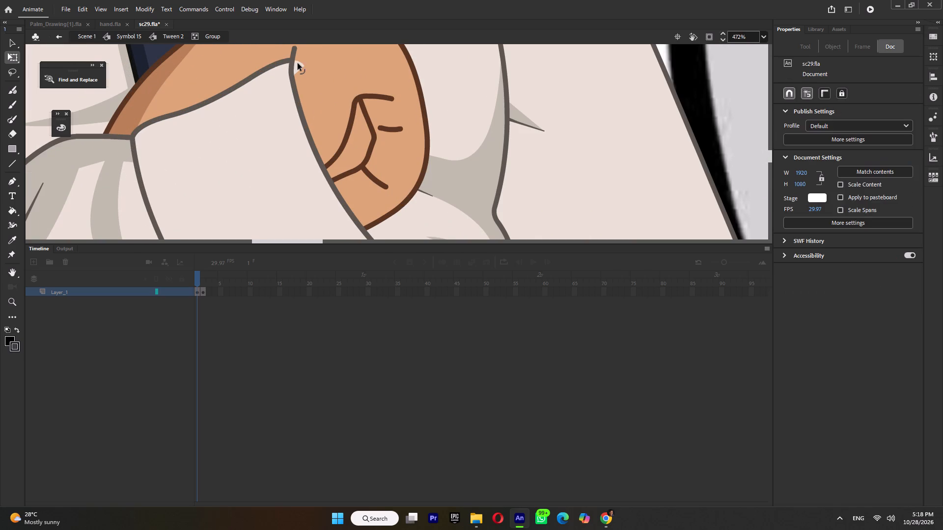
pyautogui.click(298, 63)
pyautogui.press('Delete')
pyautogui.click(294, 52)
pyautogui.scroll(-1, 403, 159)
pyautogui.press('Delete')
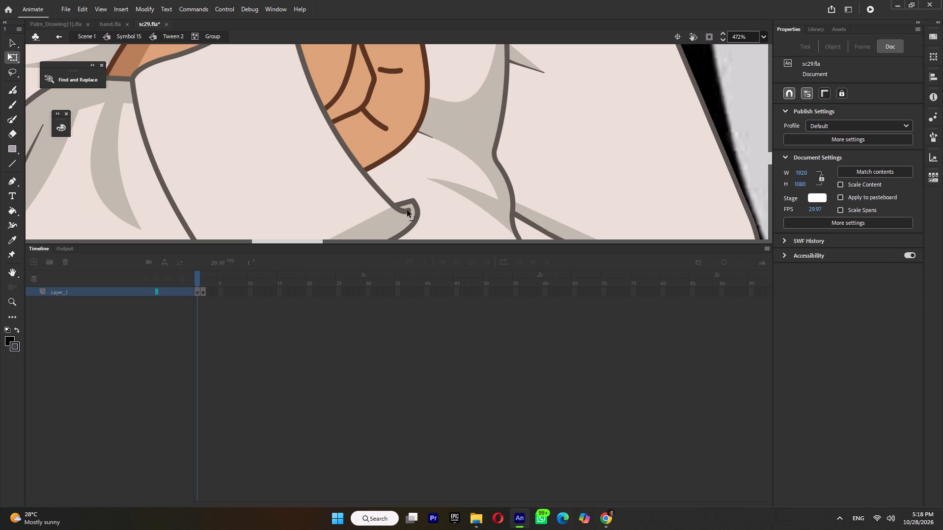
# Trim the folded tip at the cuff's lower corner by reshaping the corner and deleting the surplus strokes and fill.
pyautogui.moveTo(408, 210); pyautogui.dragTo(421, 215)
pyautogui.click(414, 206)
pyautogui.press('Delete')
pyautogui.click(408, 207)
pyautogui.press('Delete')
pyautogui.click(408, 201)
pyautogui.press('Delete')
# Sample the cuff's light shirt colour and fill the grey shadow at the cuff's lower corner with it.
pyautogui.press('i')
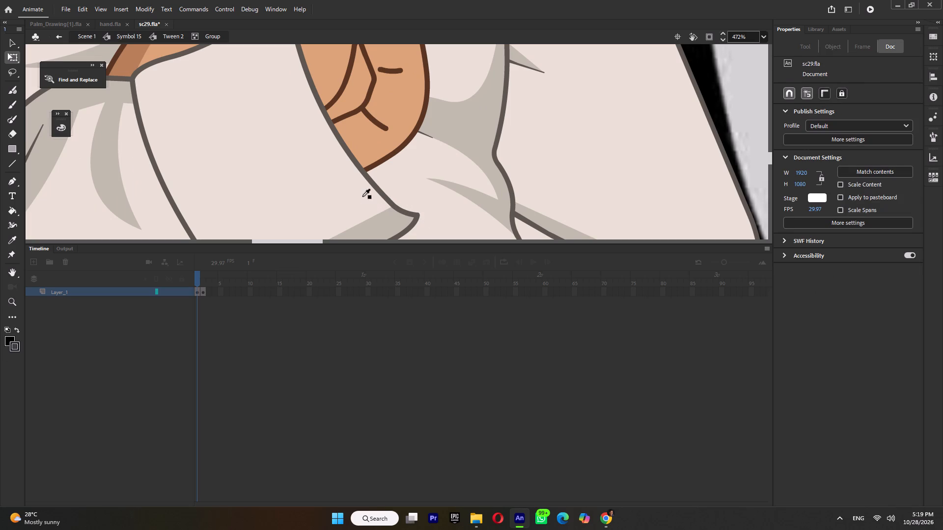
pyautogui.click(362, 196)
pyautogui.click(385, 220)
pyautogui.keyDown('ctrl'); pyautogui.scroll(-6, 392, 191); pyautogui.keyUp('ctrl')
pyautogui.keyDown('ctrl'); pyautogui.click(401, 173); pyautogui.keyUp('ctrl')
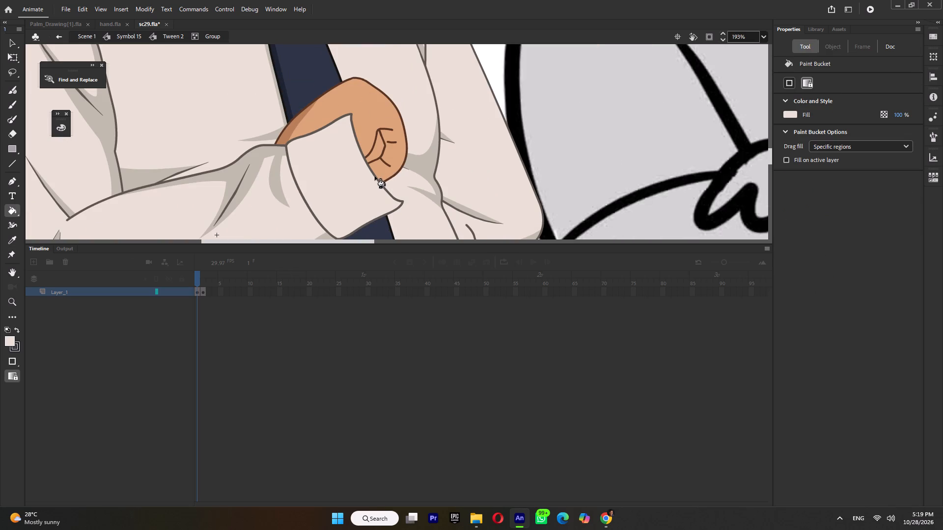
# Pull the cuff's front edge outward towards the fist, adjust its lower end, and smoothen the selected stroke.
pyautogui.keyDown('ctrl'); pyautogui.moveTo(376, 177); pyautogui.dragTo(384, 167); pyautogui.keyUp('ctrl')
pyautogui.keyDown('ctrl'); pyautogui.moveTo(393, 198); pyautogui.dragTo(394, 195); pyautogui.keyUp('ctrl')
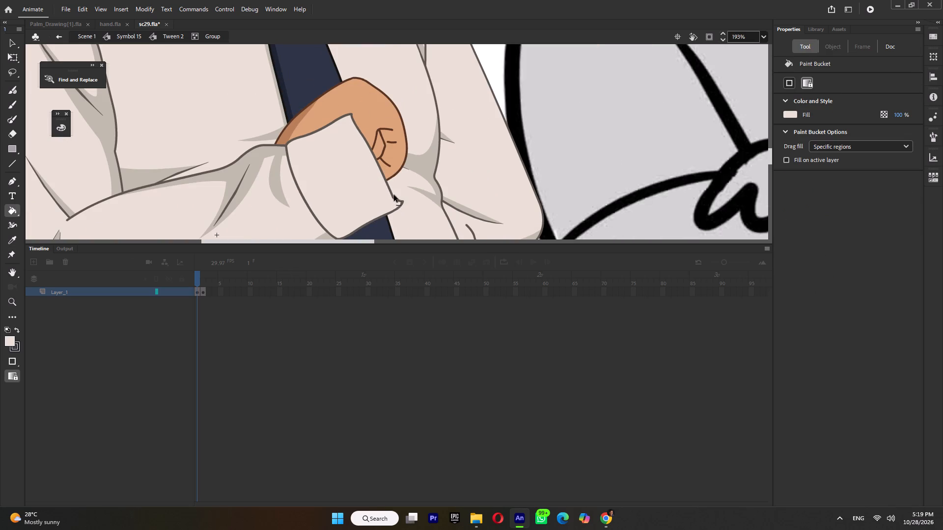
pyautogui.keyDown('ctrl'); pyautogui.moveTo(394, 195); pyautogui.dragTo(391, 191); pyautogui.keyUp('ctrl')
pyautogui.keyDown('ctrl'); pyautogui.click(391, 191); pyautogui.keyUp('ctrl')
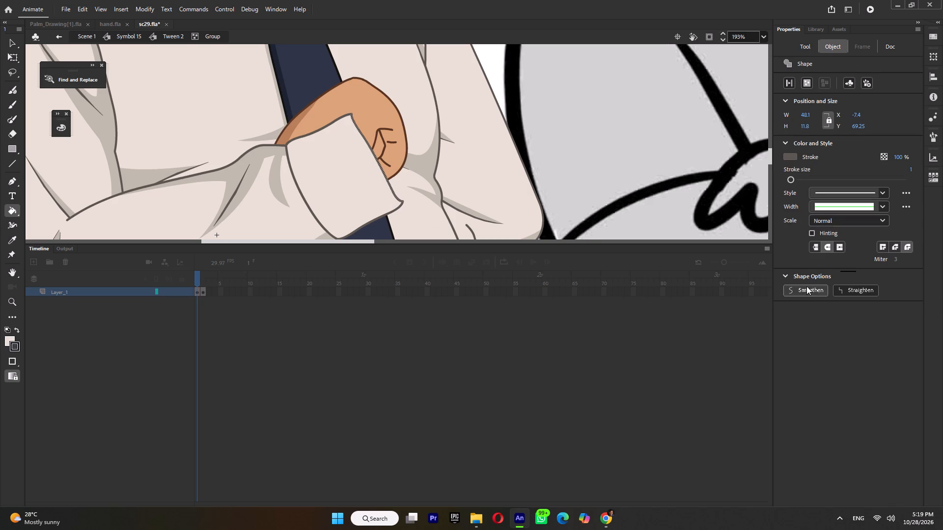
pyautogui.keyDown('ctrl'); pyautogui.tripleClick(806, 287); pyautogui.keyUp('ctrl')
pyautogui.keyDown('ctrl'); pyautogui.click(806, 287); pyautogui.keyUp('ctrl')
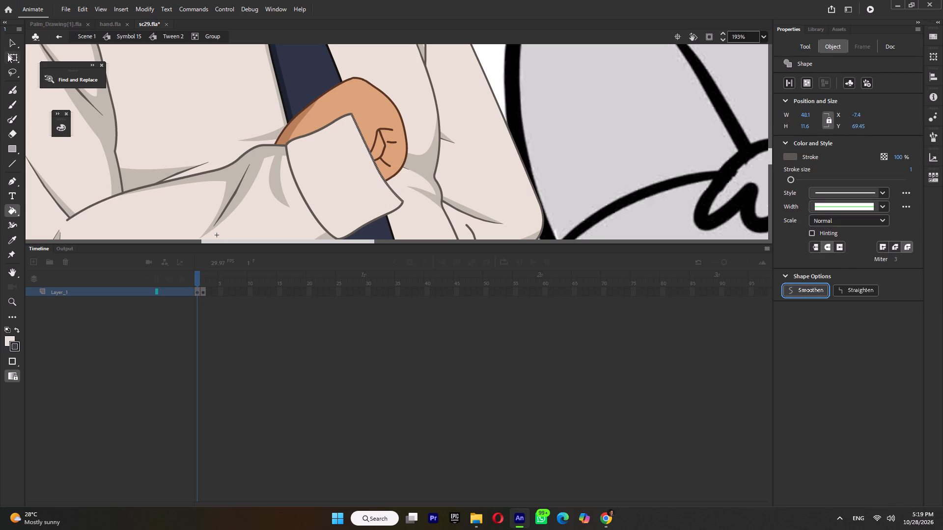
# Bow the cuff's front edge outward so that it covers more of the fist.
pyautogui.keyDown('ctrl'); pyautogui.click(12, 58); pyautogui.keyUp('ctrl')
pyautogui.keyDown('ctrl'); pyautogui.click(396, 165); pyautogui.keyUp('ctrl')
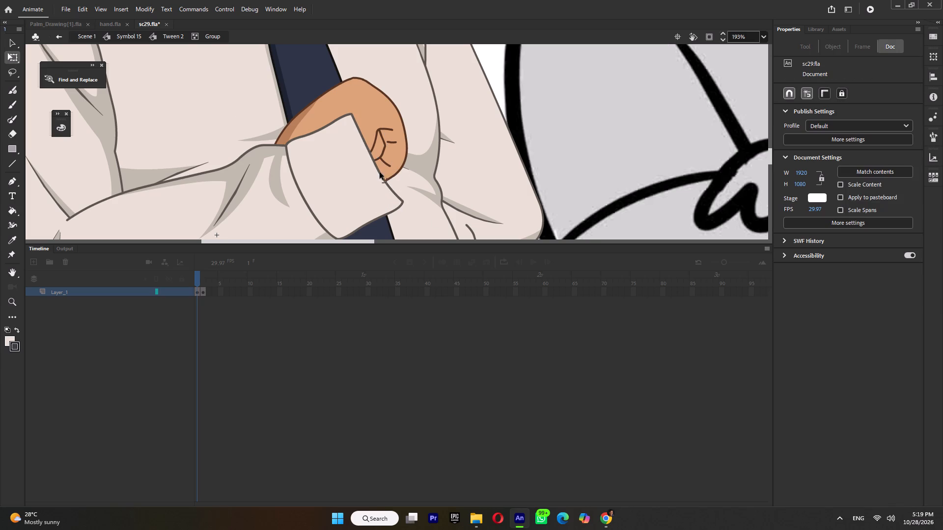
pyautogui.keyDown('ctrl'); pyautogui.moveTo(380, 172); pyautogui.dragTo(386, 153); pyautogui.keyUp('ctrl')
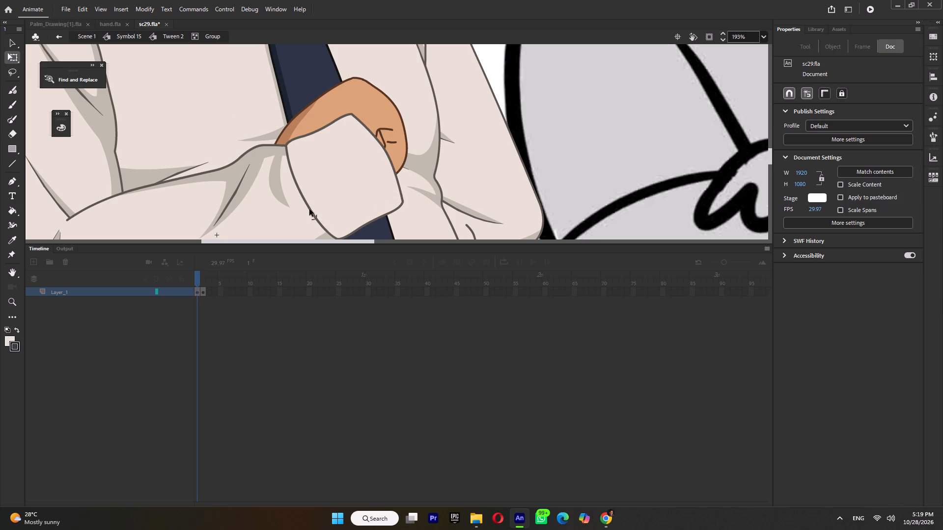
# Reshape the cuff's inner seam into a nearly straight line and tidy its upper end where it meets the sleeve.
pyautogui.keyDown('ctrl'); pyautogui.moveTo(309, 209); pyautogui.dragTo(313, 201); pyautogui.keyUp('ctrl')
pyautogui.keyDown('ctrl'); pyautogui.click(293, 168); pyautogui.keyUp('ctrl')
pyautogui.keyDown('ctrl'); pyautogui.scroll(3, 288, 159); pyautogui.keyUp('ctrl')
pyautogui.keyDown('ctrl'); pyautogui.moveTo(287, 155); pyautogui.dragTo(295, 151); pyautogui.keyUp('ctrl')
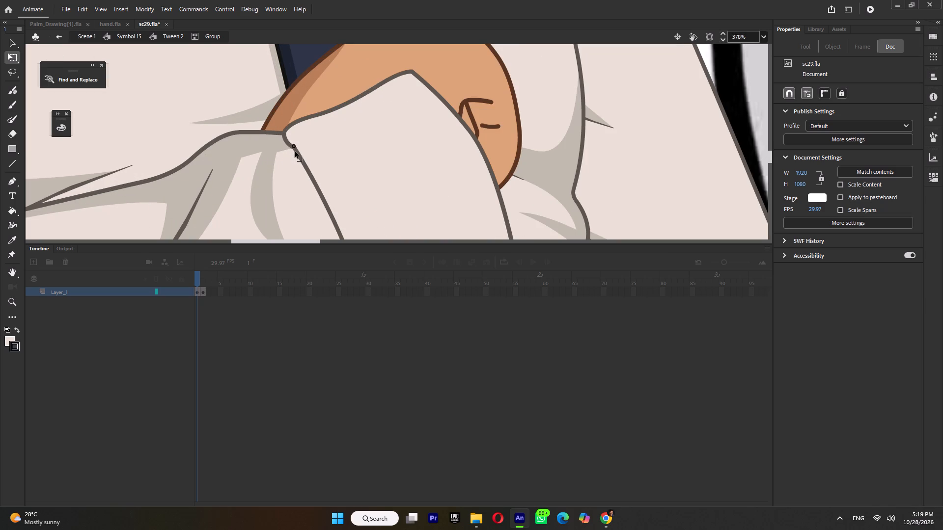
pyautogui.keyDown('ctrl'); pyautogui.moveTo(295, 151); pyautogui.dragTo(293, 152); pyautogui.keyUp('ctrl')
pyautogui.keyDown('ctrl'); pyautogui.click(287, 143); pyautogui.keyUp('ctrl')
pyautogui.keyDown('ctrl'); pyautogui.scroll(-4, 333, 148); pyautogui.keyUp('ctrl')
pyautogui.keyDown('ctrl'); pyautogui.scroll(2, 348, 206); pyautogui.keyUp('ctrl')
pyautogui.keyDown('ctrl'); pyautogui.moveTo(348, 214); pyautogui.dragTo(353, 212); pyautogui.keyUp('ctrl')
pyautogui.keyDown('ctrl'); pyautogui.scroll(-5, 391, 183); pyautogui.keyUp('ctrl')
pyautogui.keyDown('ctrl'); pyautogui.scroll(4, 385, 152); pyautogui.keyUp('ctrl')
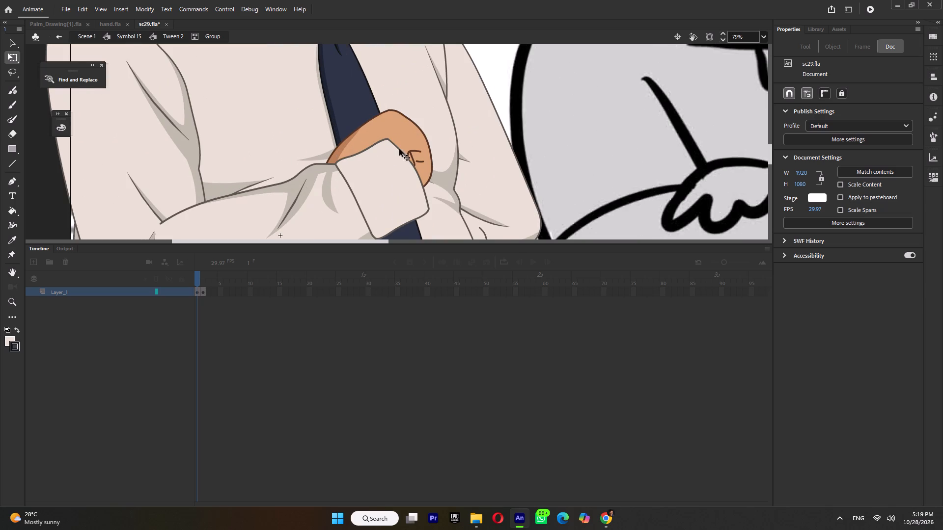
# Round the cuff's upper corner, refine the lower part of its front edge, and leave the sleeve group.
pyautogui.keyDown('ctrl'); pyautogui.click(403, 148); pyautogui.keyUp('ctrl')
pyautogui.keyDown('ctrl'); pyautogui.moveTo(437, 206); pyautogui.dragTo(438, 207); pyautogui.keyUp('ctrl')
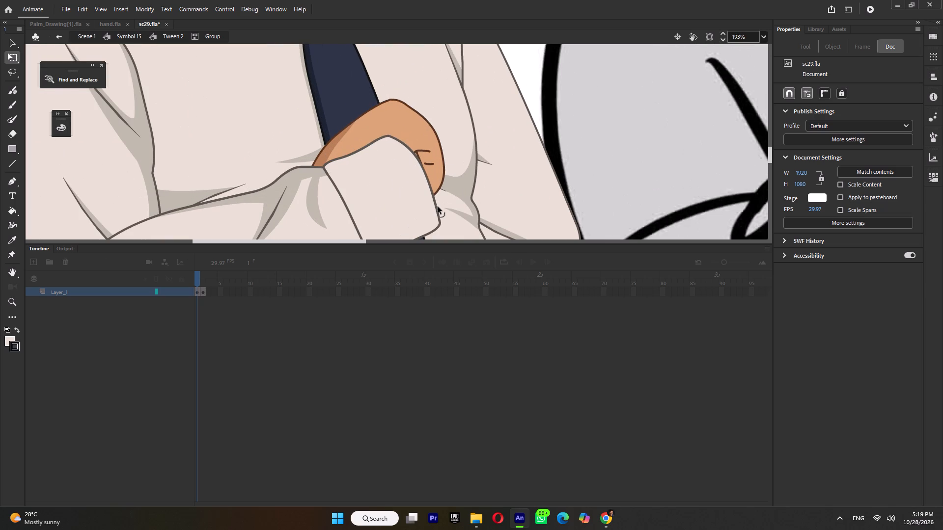
pyautogui.keyDown('ctrl'); pyautogui.moveTo(438, 207); pyautogui.dragTo(440, 212); pyautogui.keyUp('ctrl')
pyautogui.keyDown('ctrl'); pyautogui.doubleClick(454, 170); pyautogui.keyUp('ctrl')
pyautogui.keyDown('ctrl'); pyautogui.scroll(-5, 458, 157); pyautogui.keyUp('ctrl')
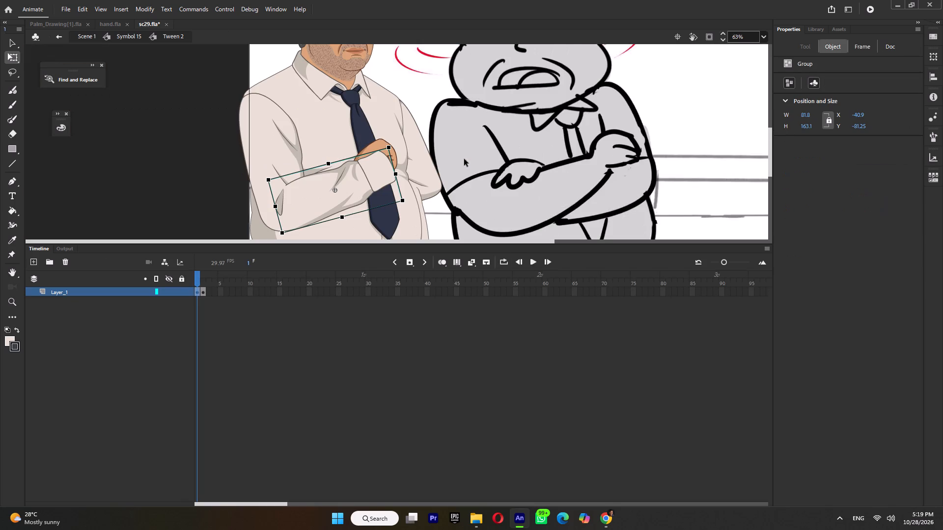
# Group the fill and outline of the small elbow fold inside the folded forearm's sleeve group.
pyautogui.keyDown('ctrl'); pyautogui.tripleClick(283, 207); pyautogui.keyUp('ctrl')
pyautogui.keyDown('ctrl'); pyautogui.scroll(4, 281, 208); pyautogui.keyUp('ctrl')
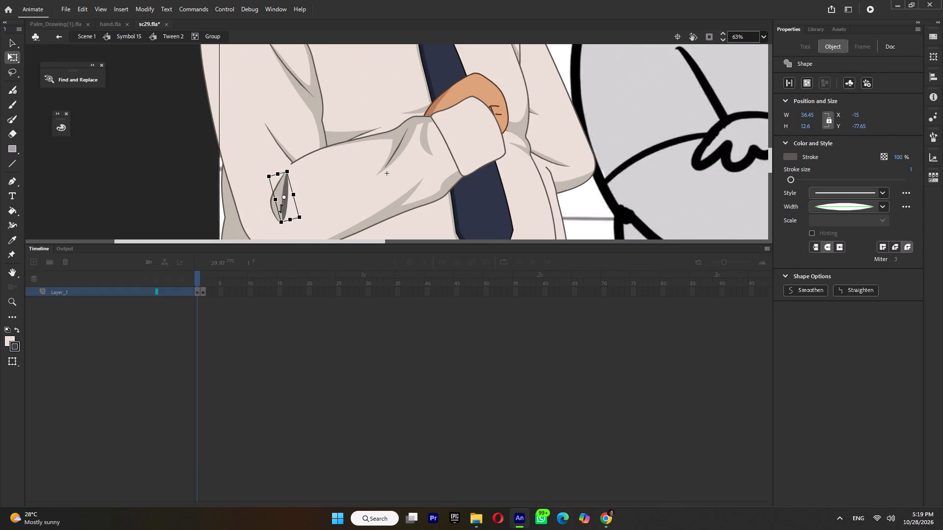
pyautogui.keyDown('ctrl'); pyautogui.keyDown('shift'); pyautogui.click(280, 205); pyautogui.keyUp('shift'); pyautogui.keyUp('ctrl')
pyautogui.keyDown('ctrl'); pyautogui.keyDown('shift'); pyautogui.click(268, 194); pyautogui.keyUp('shift'); pyautogui.keyUp('ctrl')
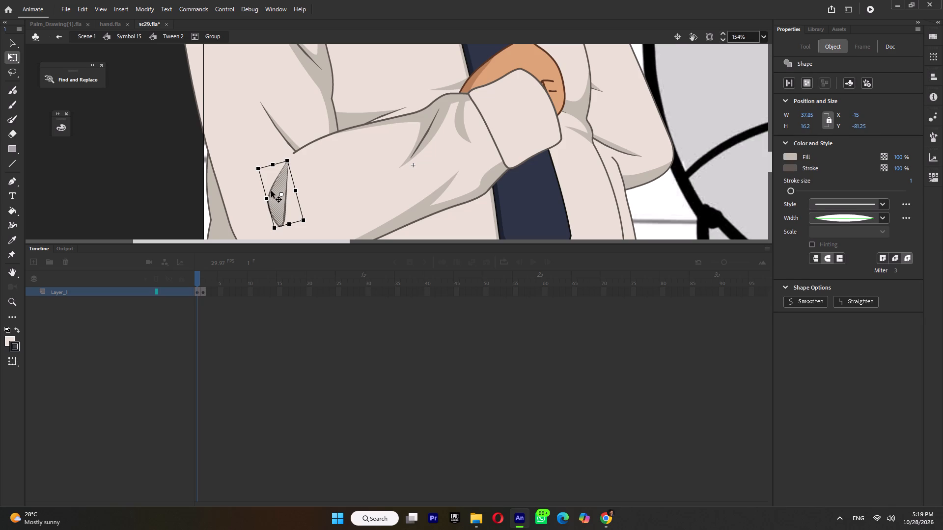
pyautogui.hotkey('ctrl', 'g')
# Change the stage's preview display so that artwork outside the edited group is dimmed.
pyautogui.click(104, 7)
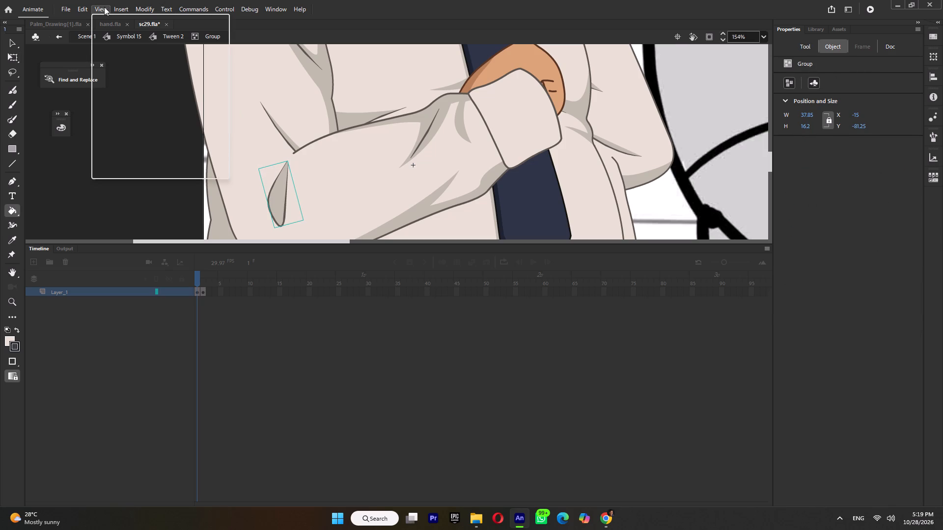
pyautogui.click(131, 74)
pyautogui.click(264, 103)
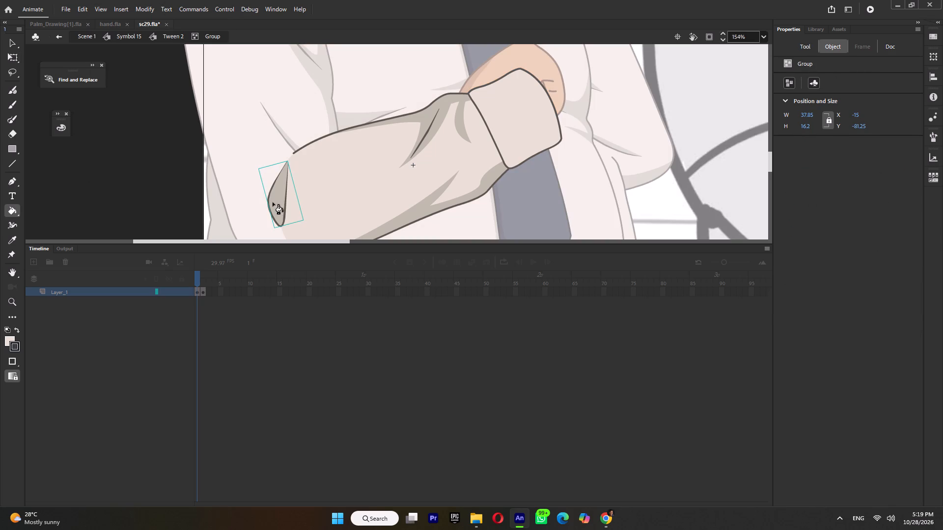
# Move and rotate the elbow fold so its tip meets the sleeve's upper outline, and leave the sleeve symbol.
pyautogui.moveTo(280, 194); pyautogui.dragTo(286, 179)
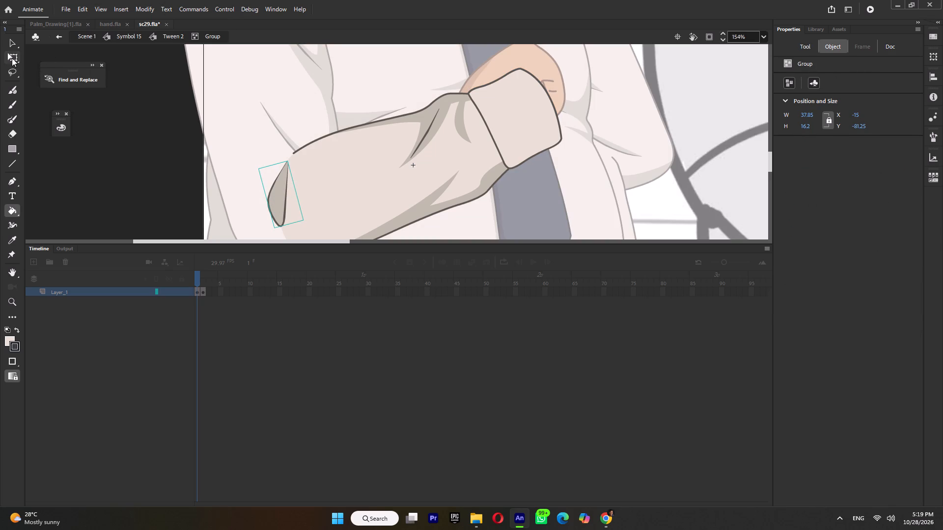
pyautogui.click(12, 58)
pyautogui.moveTo(278, 178); pyautogui.dragTo(282, 170)
pyautogui.moveTo(286, 185); pyautogui.dragTo(291, 154)
pyautogui.moveTo(277, 226); pyautogui.dragTo(260, 219)
pyautogui.keyDown('shift'); pyautogui.moveTo(259, 219); pyautogui.dragTo(265, 218); pyautogui.keyUp('shift')
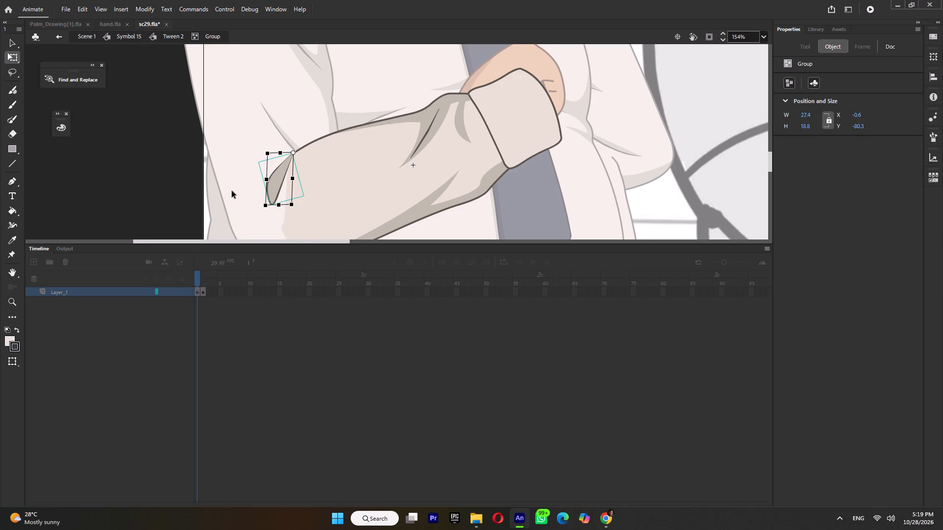
pyautogui.doubleClick(232, 191)
pyautogui.scroll(-4, 267, 162)
pyautogui.click(225, 180)
pyautogui.keyDown('ctrl'); pyautogui.scroll(-5, 361, 208); pyautogui.keyUp('ctrl')
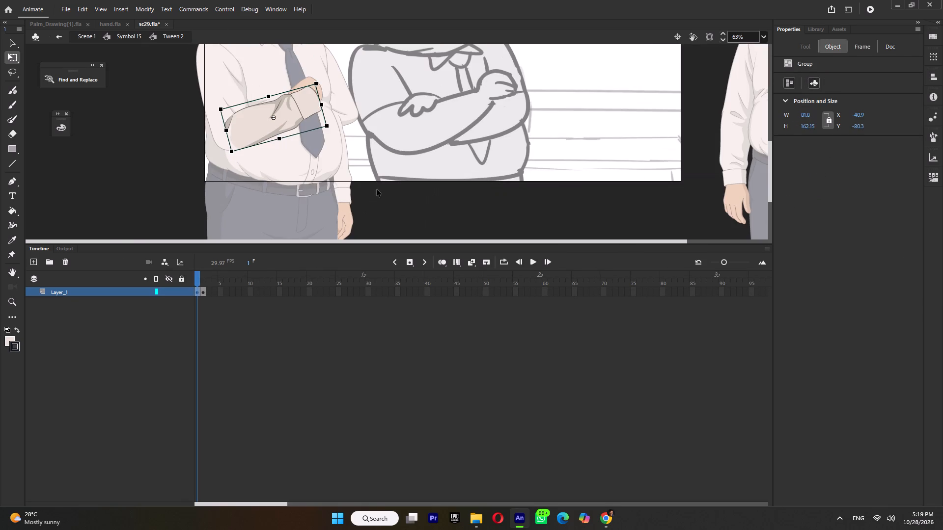
pyautogui.doubleClick(421, 158)
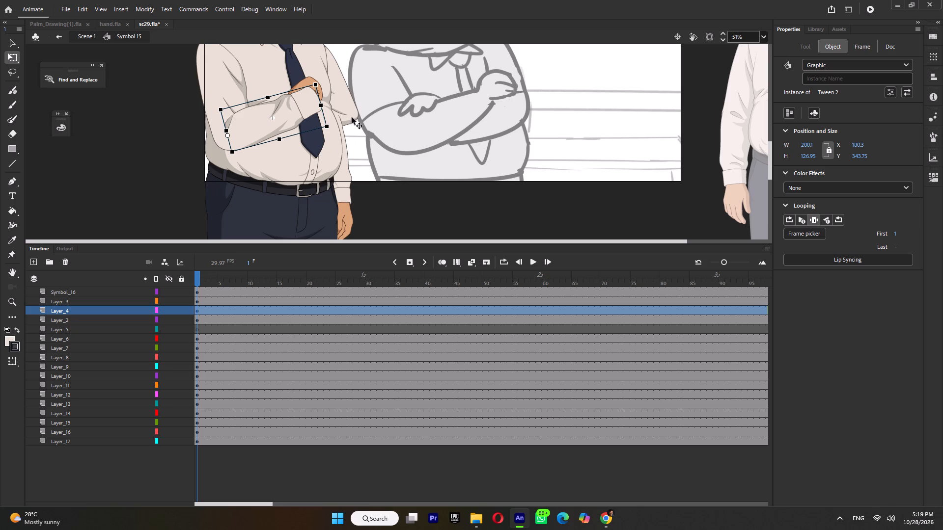
# In the other upper arm's sleeve group, pull the elbow shadow past the outline and delete the two leftover pieces outside it.
pyautogui.doubleClick(356, 120)
pyautogui.keyDown('ctrl'); pyautogui.scroll(5, 350, 120); pyautogui.keyUp('ctrl')
pyautogui.doubleClick(332, 130)
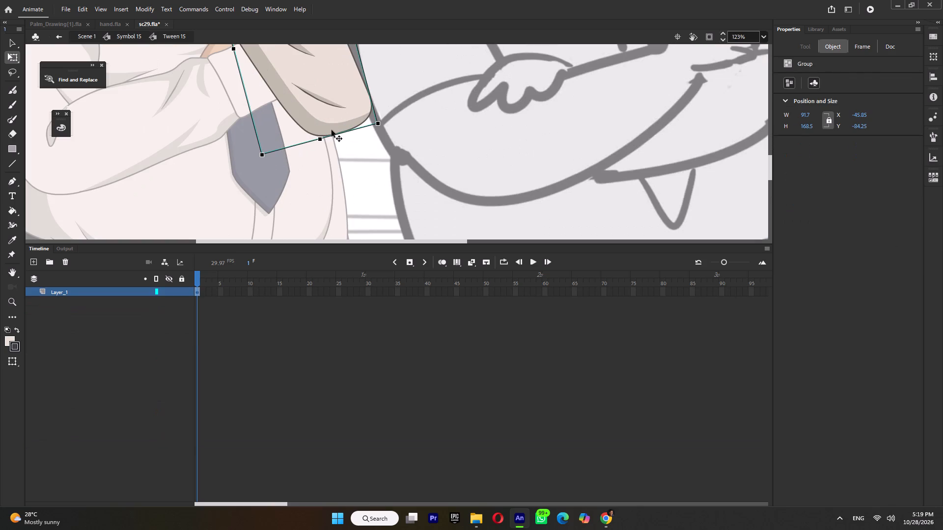
pyautogui.click(338, 164)
pyautogui.moveTo(338, 123); pyautogui.dragTo(338, 146)
pyautogui.moveTo(352, 119); pyautogui.dragTo(374, 149)
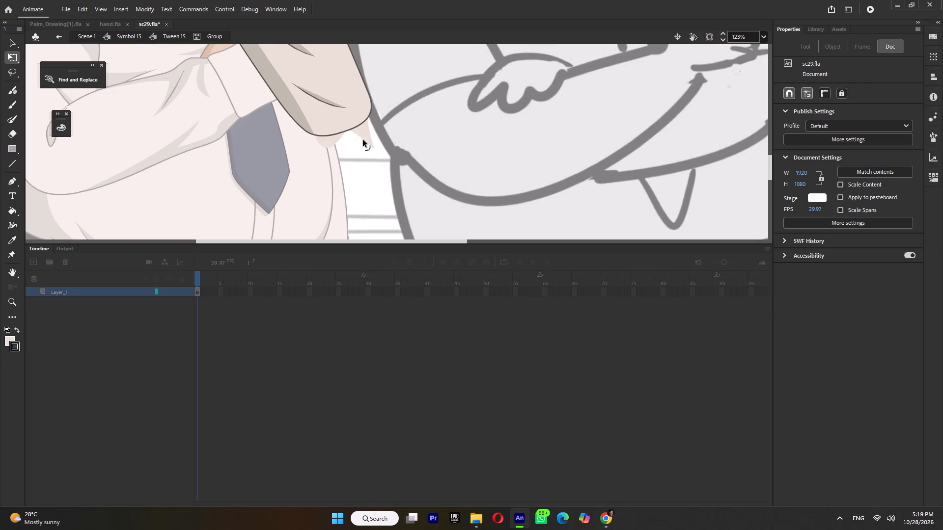
pyautogui.click(362, 137)
pyautogui.press('Delete')
pyautogui.click(330, 145)
pyautogui.press('Delete')
# Smoothen the outline stroke along the bottom of the upper arm's elbow.
pyautogui.click(343, 132)
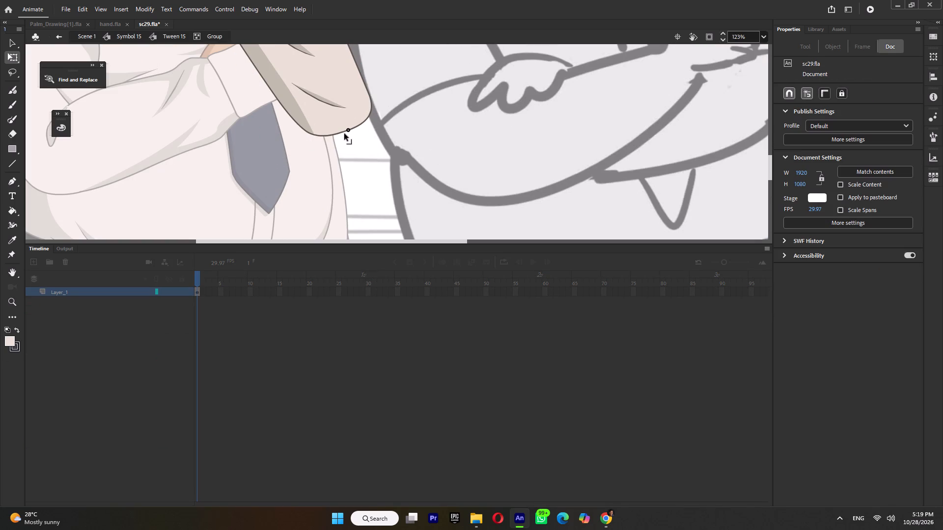
pyautogui.click(341, 132)
pyautogui.tripleClick(806, 289)
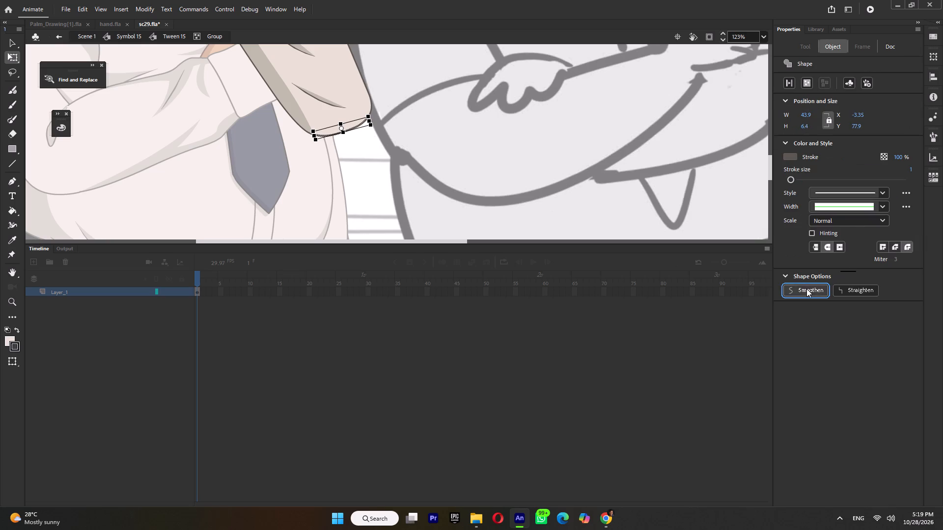
pyautogui.click(806, 289)
pyautogui.click(407, 159)
# Reshape the elbow's outer corner so that the bottom outline curves smoothly into the sleeve's outer edge.
pyautogui.click(369, 114)
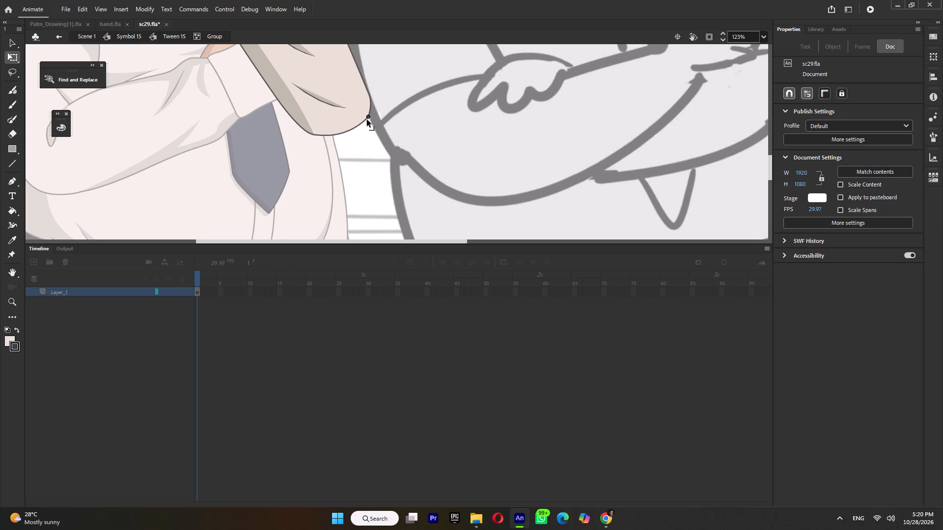
pyautogui.keyDown('ctrl'); pyautogui.scroll(4, 370, 114); pyautogui.keyUp('ctrl')
pyautogui.click(368, 118)
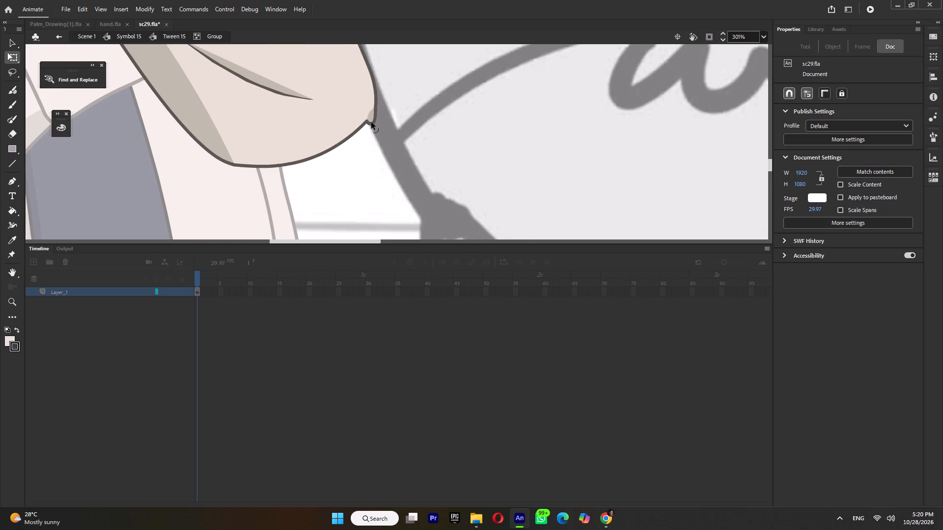
pyautogui.hotkey('ctrl', 'z')
pyautogui.moveTo(369, 111); pyautogui.dragTo(398, 136)
pyautogui.click(376, 107)
pyautogui.moveTo(363, 124); pyautogui.dragTo(368, 124)
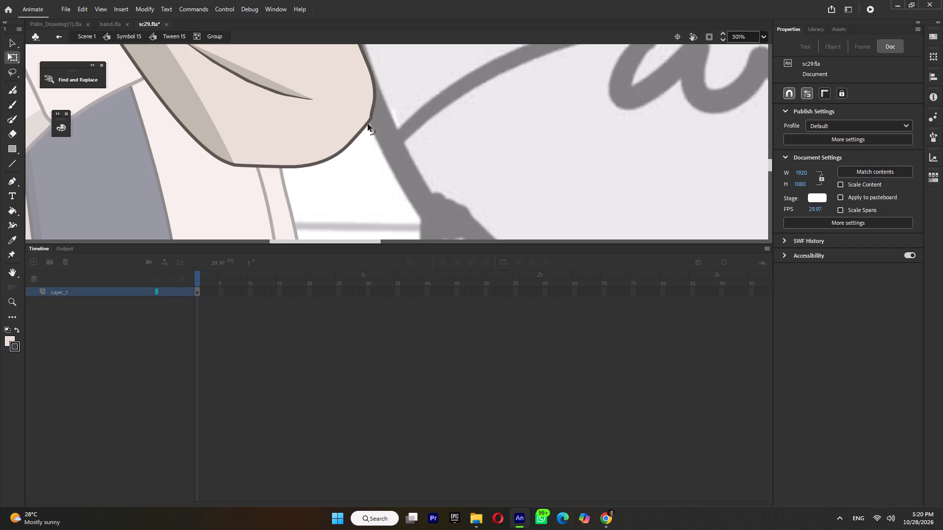
pyautogui.moveTo(368, 124); pyautogui.dragTo(368, 130)
pyautogui.click(372, 112)
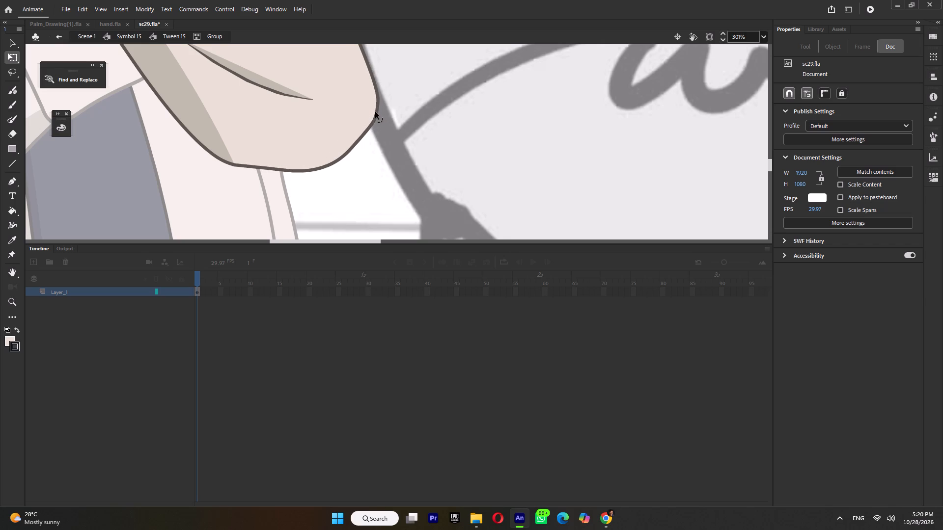
pyautogui.moveTo(368, 127); pyautogui.dragTo(368, 133)
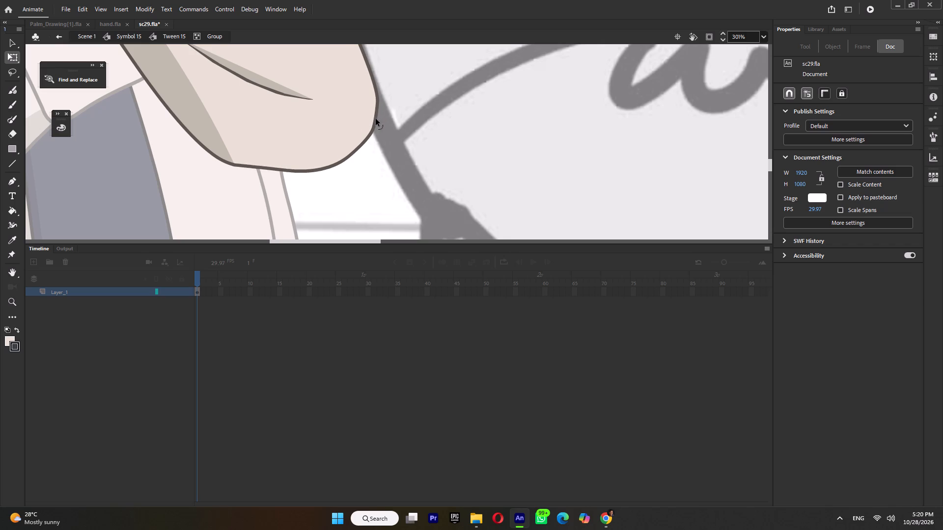
pyautogui.click(376, 119)
# Bow the elbow's bottom edge slightly downward and adjust the point where the sleeve shadow meets it.
pyautogui.moveTo(273, 171); pyautogui.dragTo(272, 180)
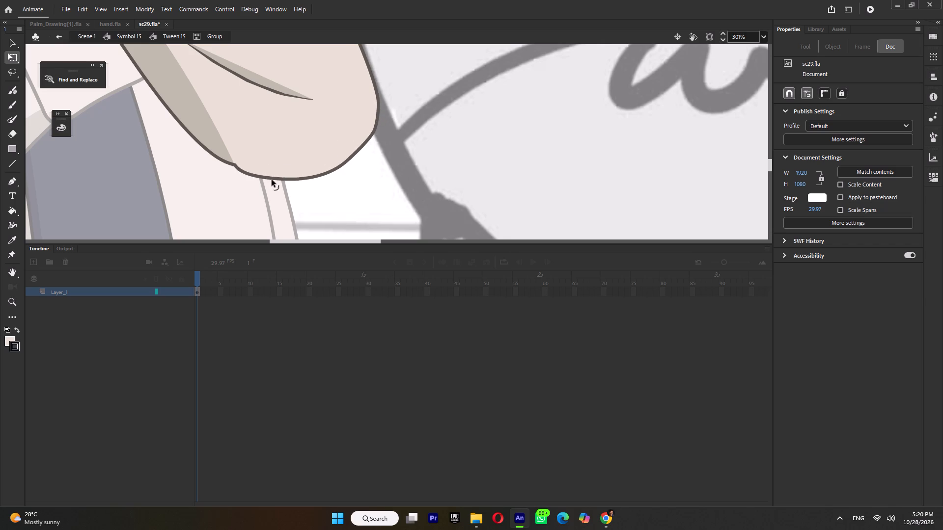
pyautogui.moveTo(272, 180); pyautogui.dragTo(274, 176)
pyautogui.click(234, 164)
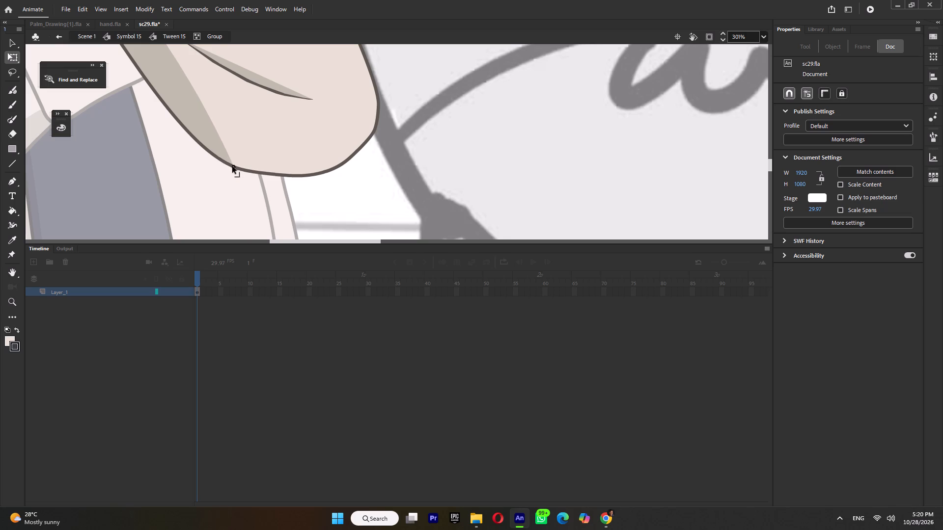
pyautogui.click(220, 163)
pyautogui.click(222, 163)
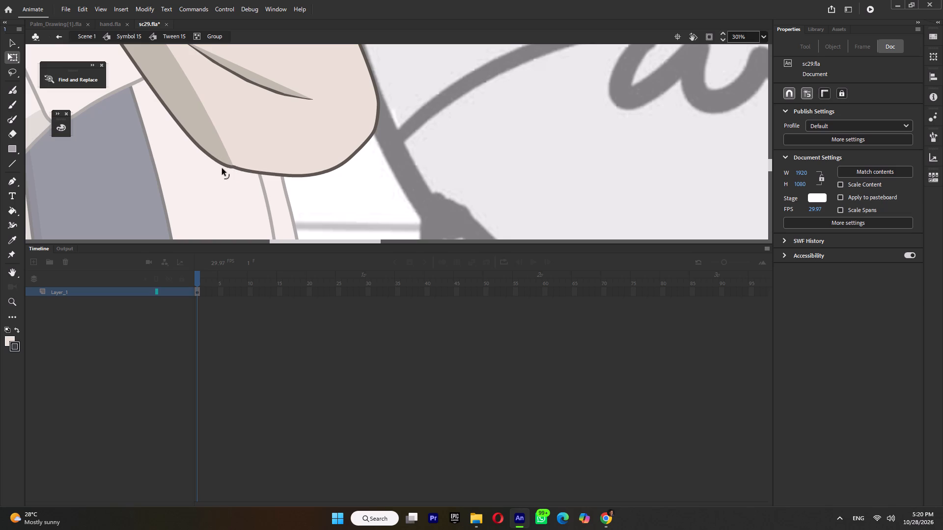
pyautogui.click(231, 167)
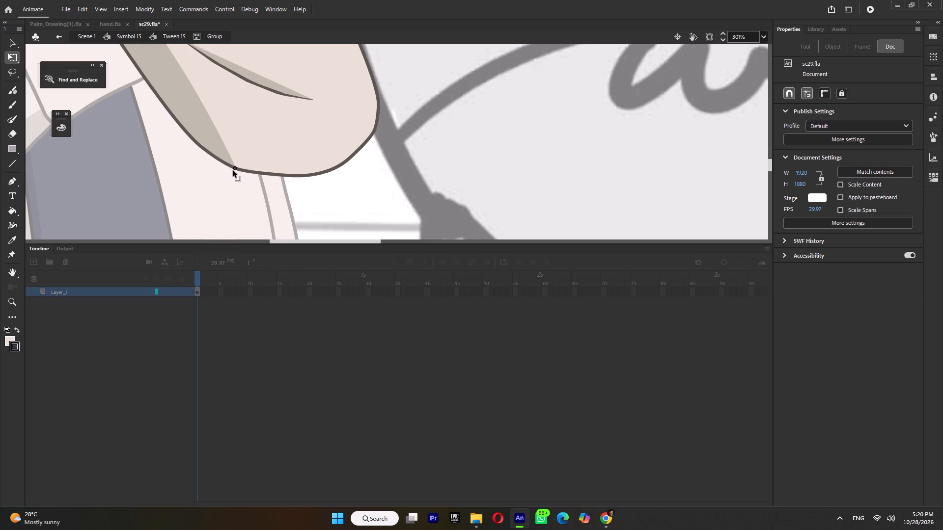
pyautogui.moveTo(324, 171); pyautogui.dragTo(317, 169)
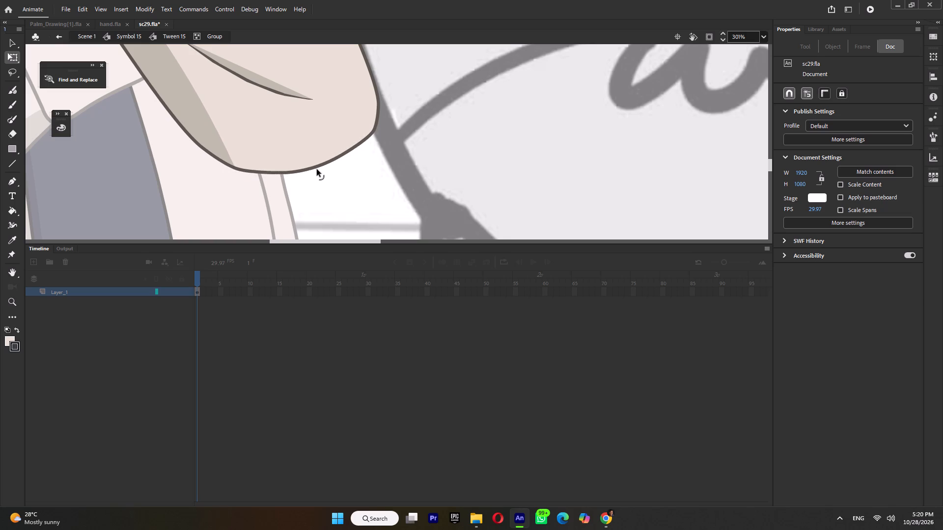
pyautogui.moveTo(317, 169); pyautogui.dragTo(317, 170)
# Round the elbow's outer corner with small curve adjustments, and leave the upper arm symbol.
pyautogui.click(376, 123)
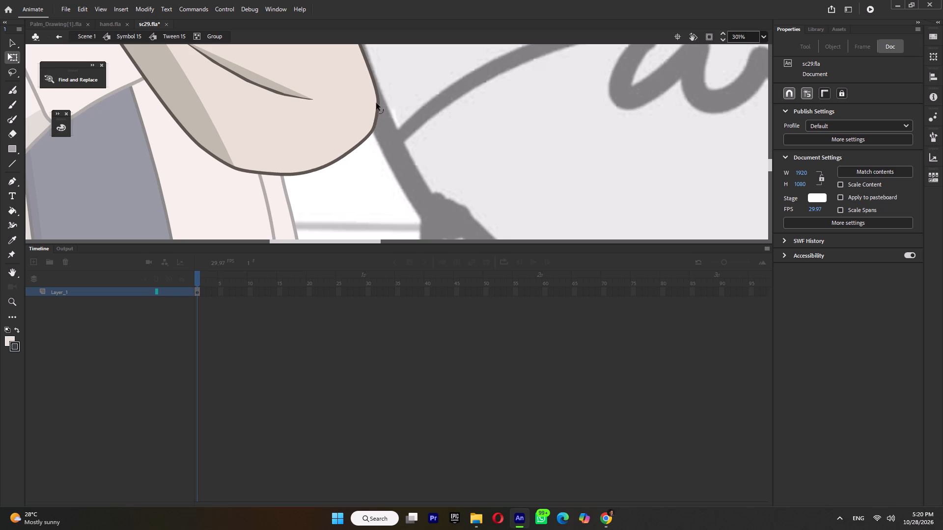
pyautogui.moveTo(377, 96); pyautogui.dragTo(374, 88)
pyautogui.click(370, 132)
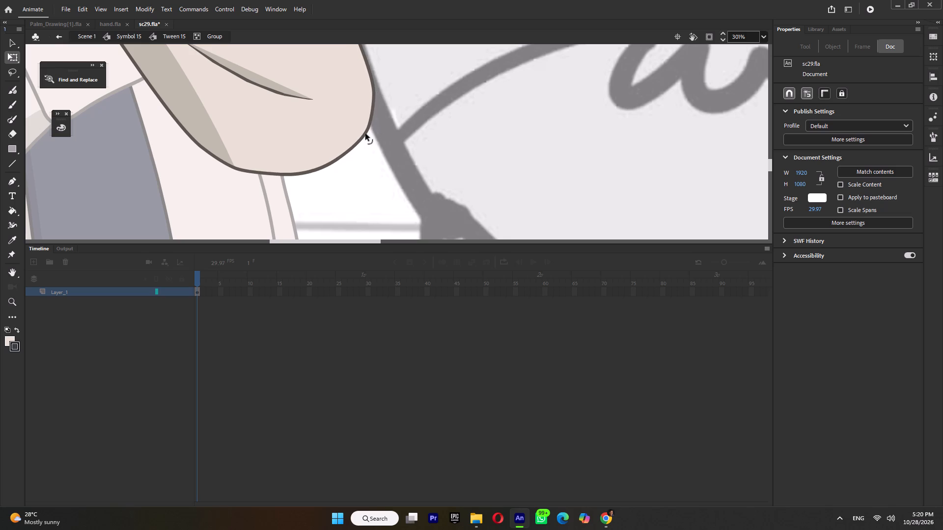
pyautogui.moveTo(373, 121); pyautogui.dragTo(382, 118)
pyautogui.click(371, 120)
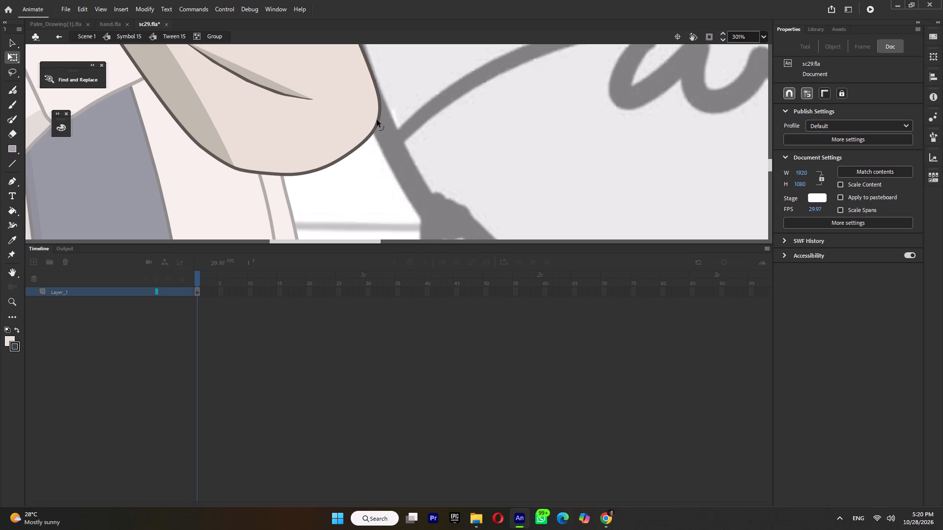
pyautogui.click(364, 136)
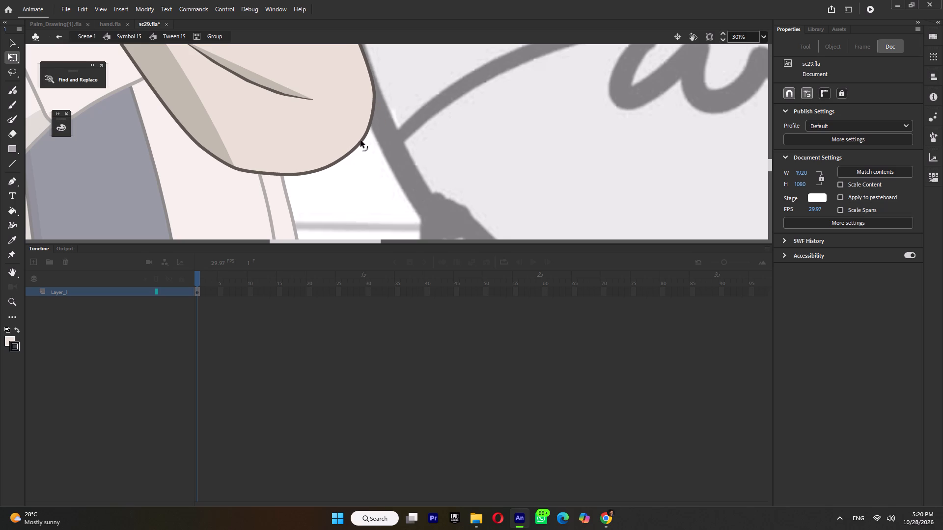
pyautogui.doubleClick(294, 201)
pyautogui.doubleClick(433, 145)
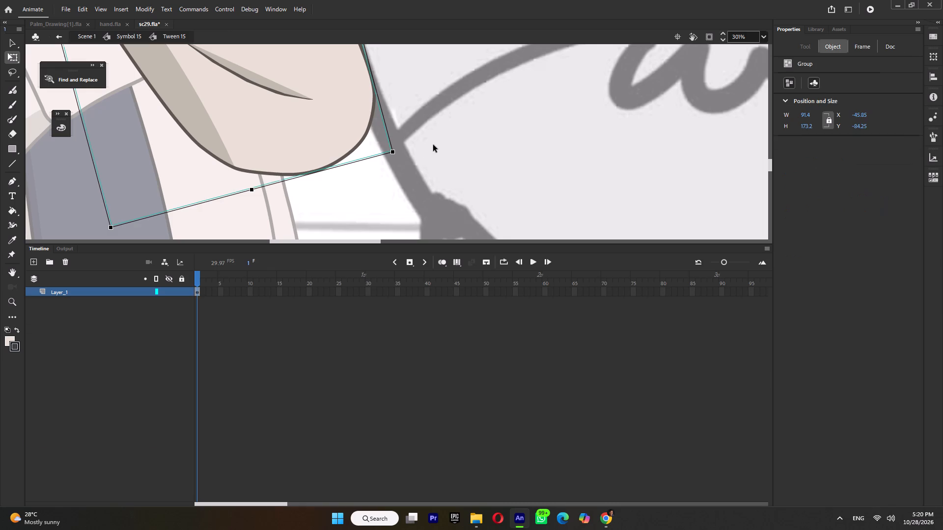
# Move Layer_15 and Layer_16, which hold the hanging forearm and hand, to the top of the layer stack.
pyautogui.keyDown('ctrl'); pyautogui.scroll(-8, 402, 157); pyautogui.keyUp('ctrl')
pyautogui.click(381, 211)
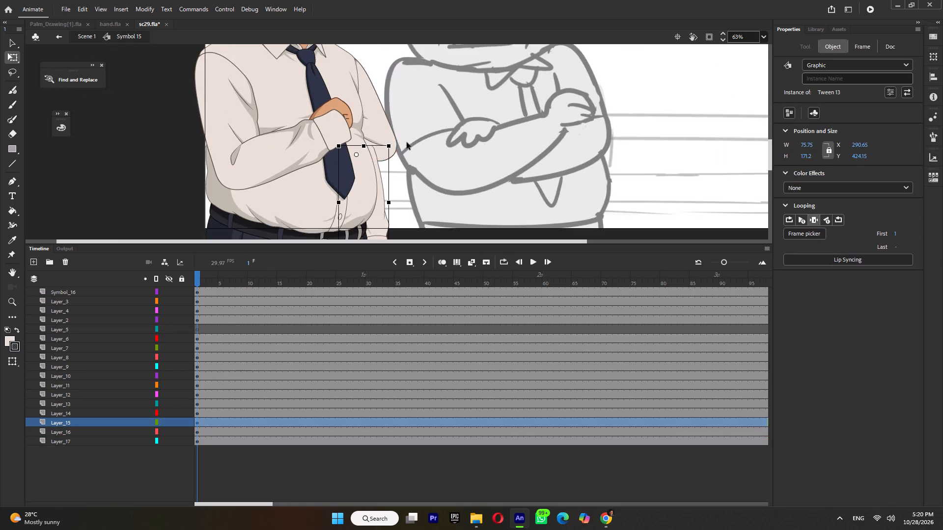
pyautogui.keyDown('ctrl'); pyautogui.scroll(-2, 407, 145); pyautogui.keyUp('ctrl')
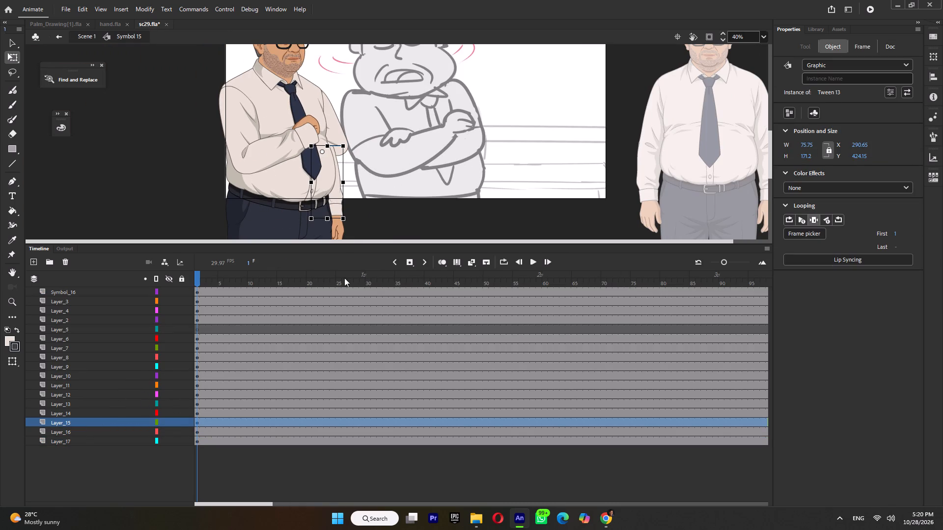
pyautogui.keyDown('shift'); pyautogui.click(341, 231); pyautogui.keyUp('shift')
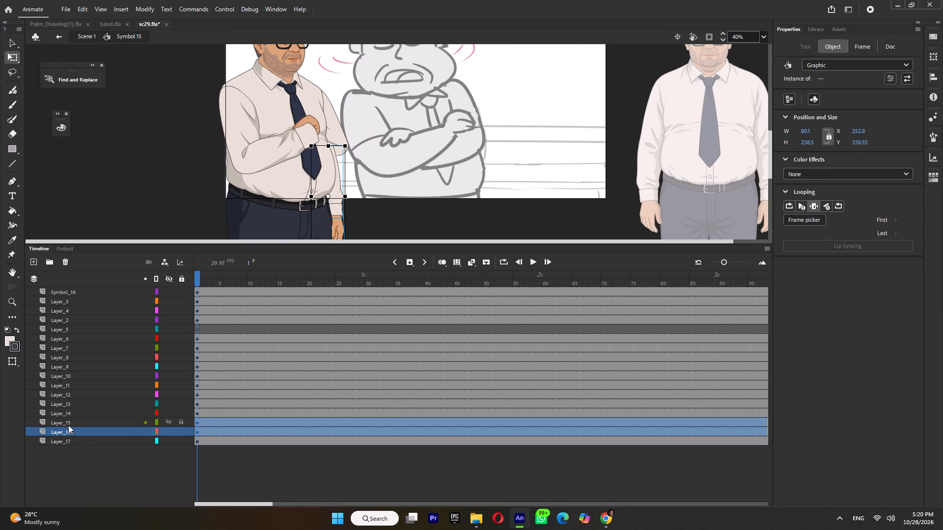
pyautogui.keyDown('shift'); pyautogui.click(68, 425); pyautogui.keyUp('shift')
pyautogui.moveTo(69, 424); pyautogui.dragTo(95, 263)
pyautogui.click(378, 211)
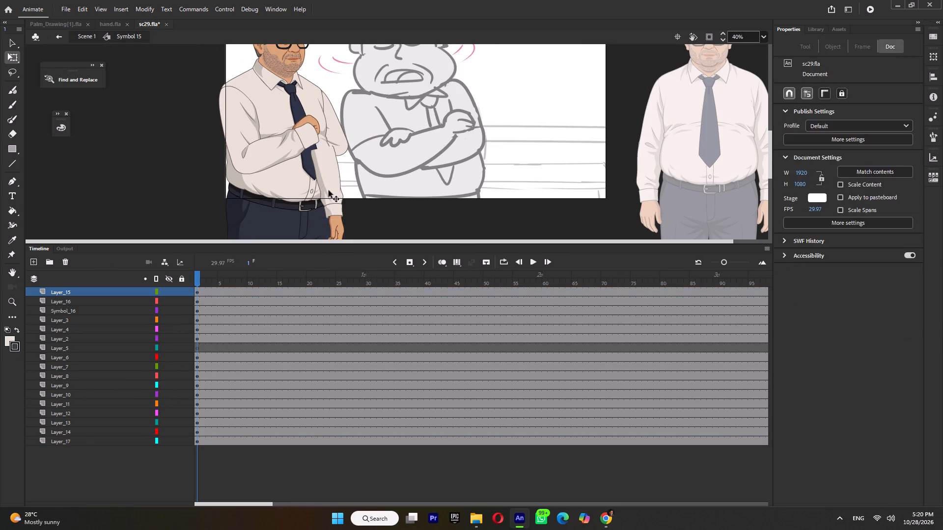
# Rotate the hanging forearm across the chest and move it so its elbow end overlaps the upper arm's elbow.
pyautogui.click(329, 190)
pyautogui.moveTo(351, 222); pyautogui.dragTo(253, 145)
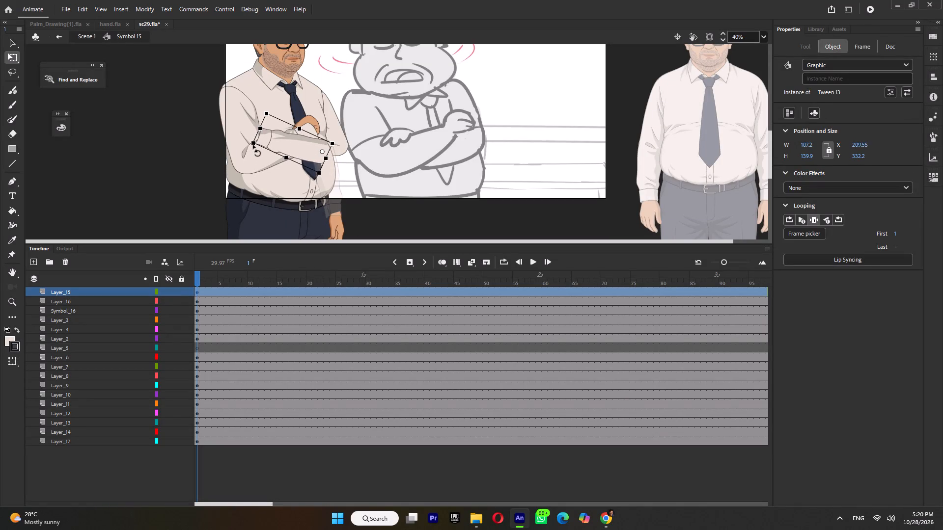
pyautogui.moveTo(253, 145); pyautogui.dragTo(253, 145)
pyautogui.keyDown('ctrl'); pyautogui.scroll(7, 295, 146); pyautogui.keyUp('ctrl')
pyautogui.moveTo(315, 161); pyautogui.dragTo(392, 127)
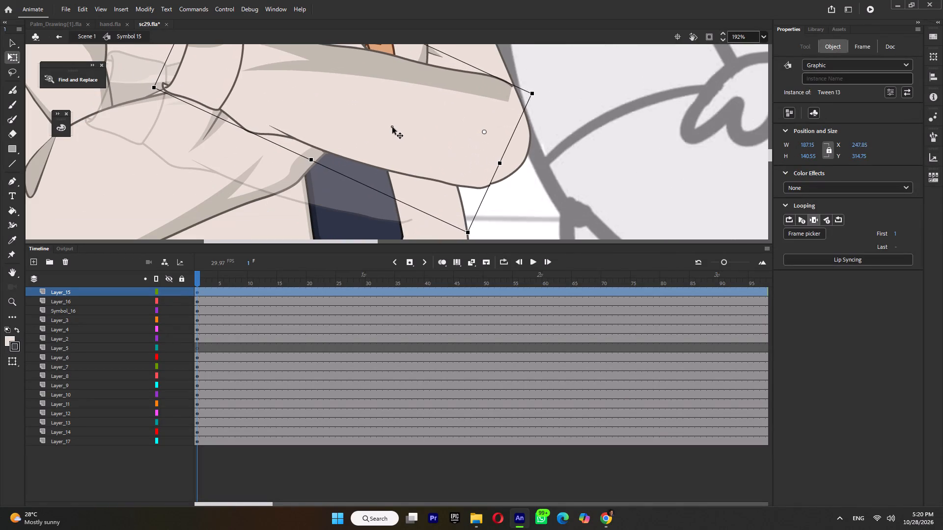
# Nudge the forearm symbol (Tween 13) slightly toward its cuff end, away from the upper arm's elbow.
pyautogui.moveTo(392, 127); pyautogui.dragTo(385, 126)
pyautogui.keyDown('ctrl'); pyautogui.scroll(-4, 419, 159); pyautogui.keyUp('ctrl')
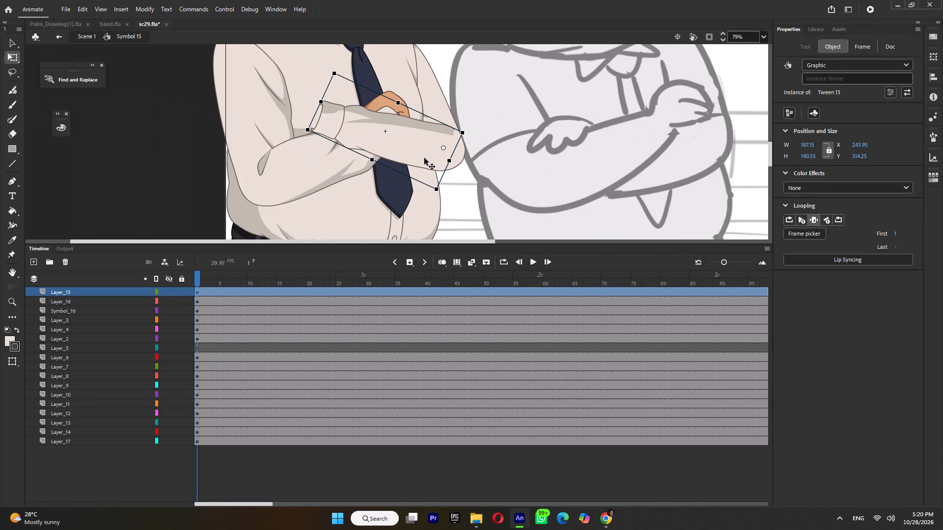
# Sample the light sleeve colour from the forearm as the fill colour.
pyautogui.press('i')
pyautogui.click(416, 148)
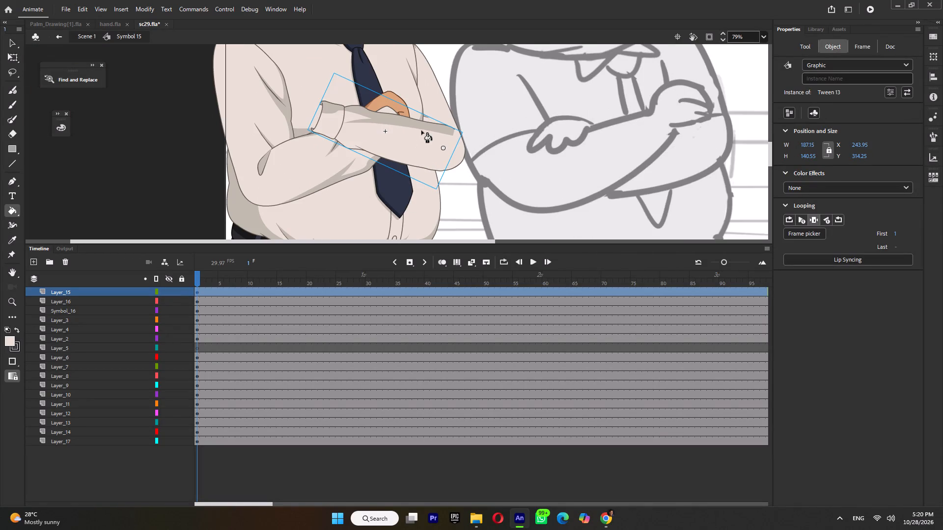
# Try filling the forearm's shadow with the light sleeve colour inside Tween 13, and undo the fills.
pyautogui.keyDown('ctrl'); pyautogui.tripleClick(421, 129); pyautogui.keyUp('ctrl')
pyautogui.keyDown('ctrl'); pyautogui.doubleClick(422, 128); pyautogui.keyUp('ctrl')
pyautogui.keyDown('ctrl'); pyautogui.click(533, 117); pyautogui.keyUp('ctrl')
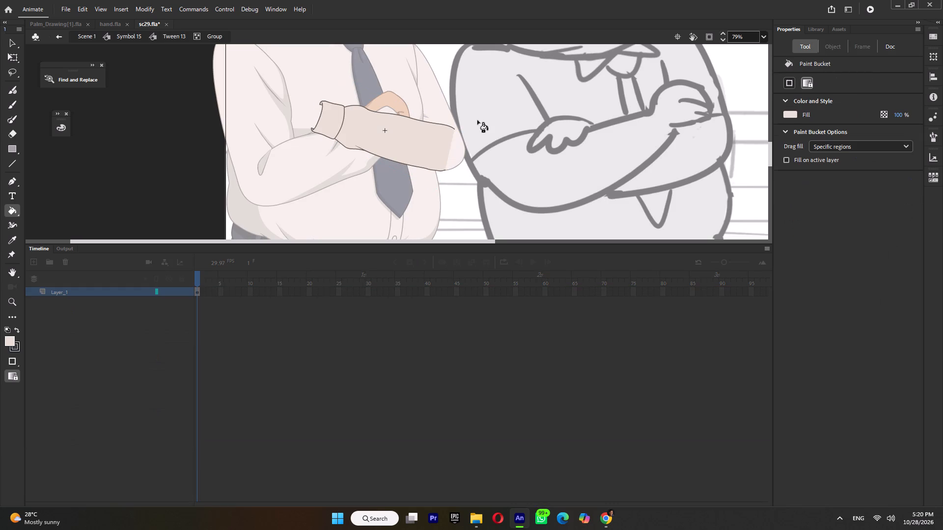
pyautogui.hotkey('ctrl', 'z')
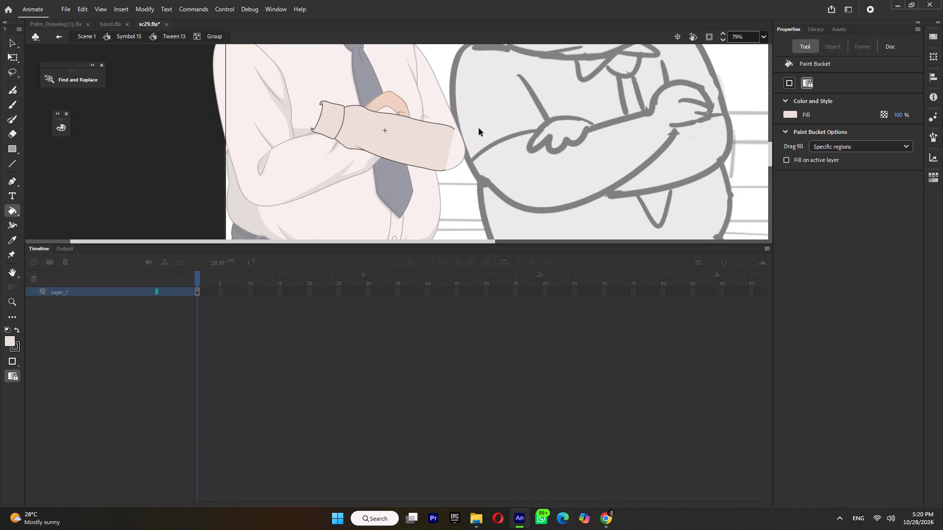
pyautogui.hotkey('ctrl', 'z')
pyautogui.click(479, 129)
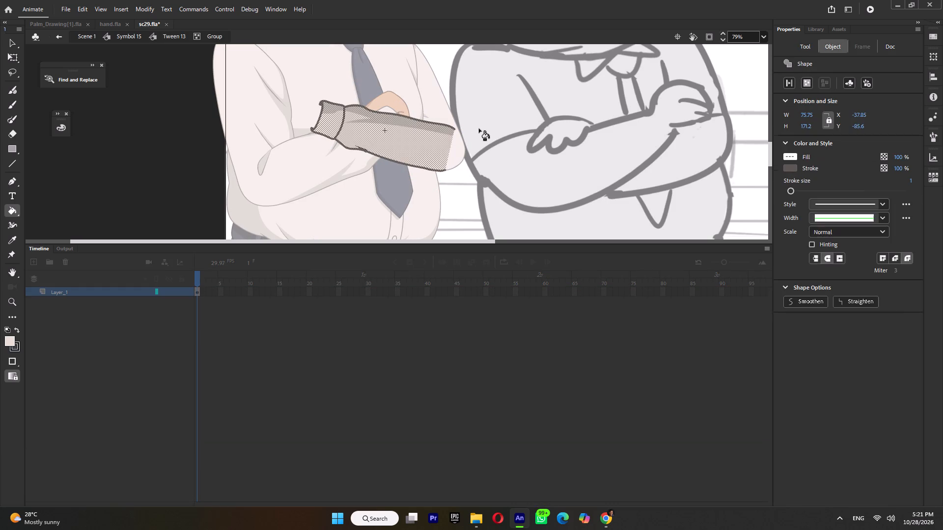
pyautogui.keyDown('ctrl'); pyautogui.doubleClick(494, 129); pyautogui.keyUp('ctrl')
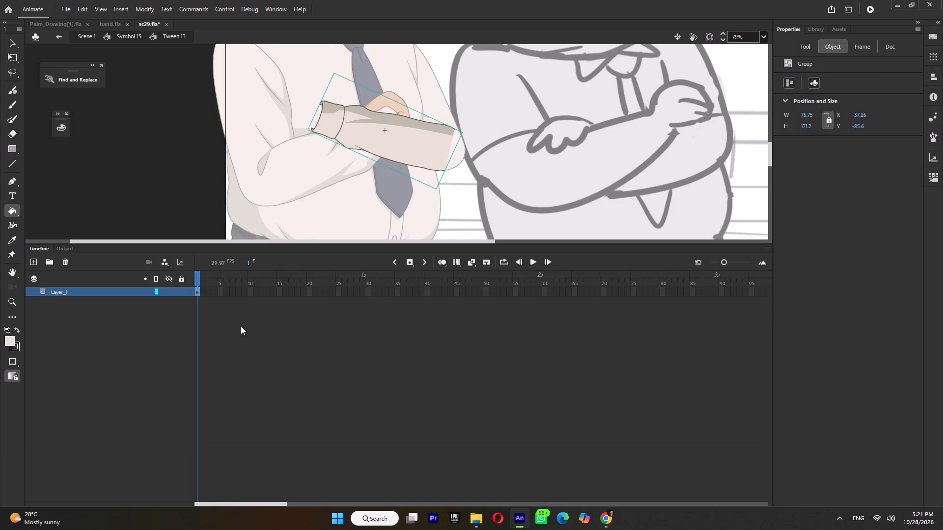
# Add a keyframe on frame 2 of Tween 13 as a copy of the shaded forearm, and return to frame 1.
pyautogui.press('F5')
pyautogui.press('F6')
pyautogui.click(195, 279)
# Fill the shadows on the forearm and its cuff with the light sleeve colour on frame 1, and leave the group.
pyautogui.keyDown('ctrl'); pyautogui.doubleClick(410, 144); pyautogui.keyUp('ctrl')
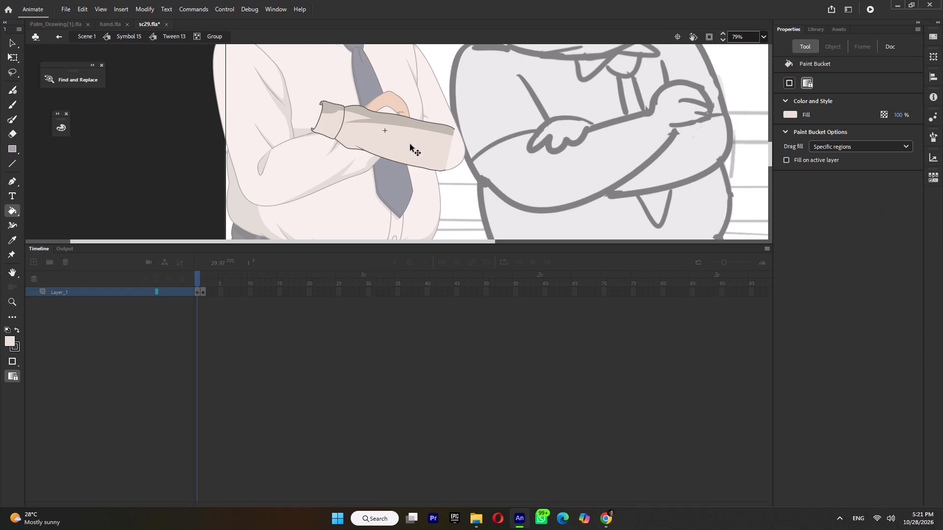
pyautogui.click(413, 122)
pyautogui.click(327, 108)
pyautogui.keyDown('ctrl'); pyautogui.doubleClick(468, 111); pyautogui.keyUp('ctrl')
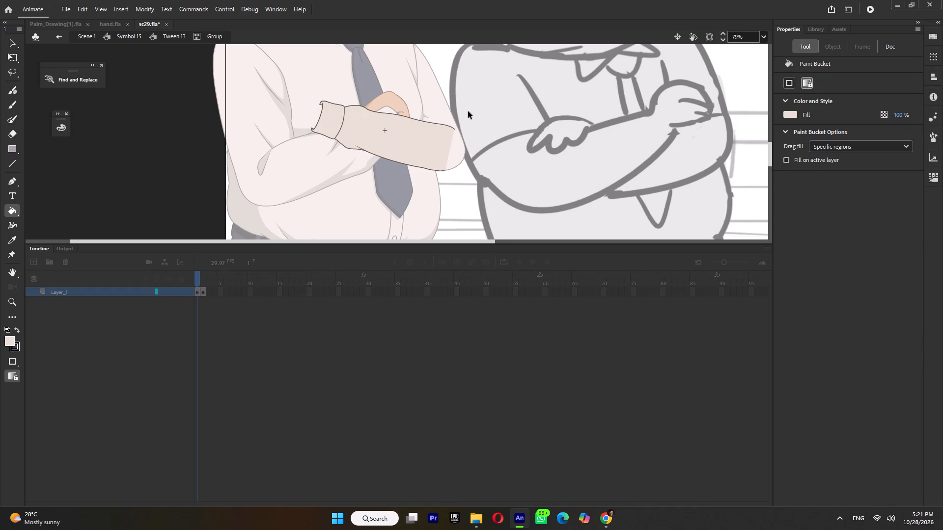
# Smooth the forearm's lower outline near the elbow into an even curve, extending its end point slightly toward the elbow.
pyautogui.click(14, 56)
pyautogui.doubleClick(417, 146)
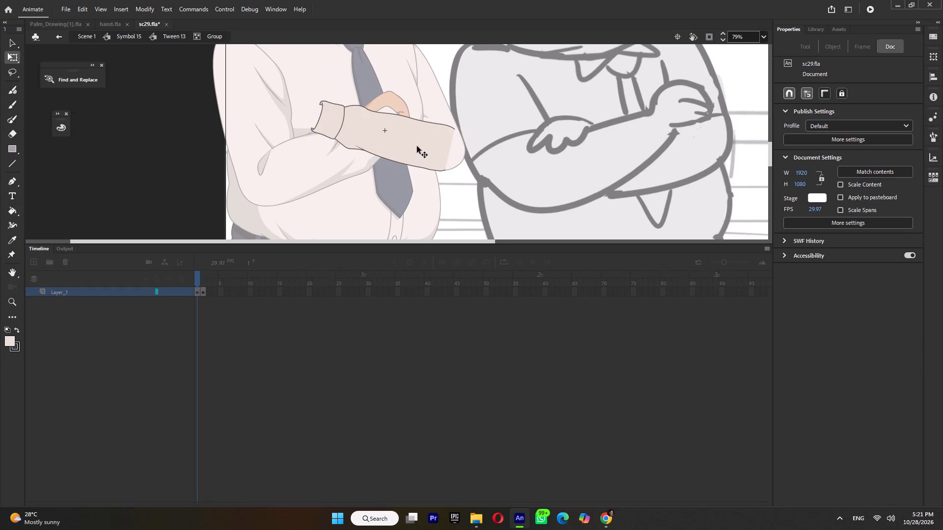
pyautogui.keyDown('ctrl'); pyautogui.scroll(4, 420, 171); pyautogui.keyUp('ctrl')
pyautogui.click(425, 163)
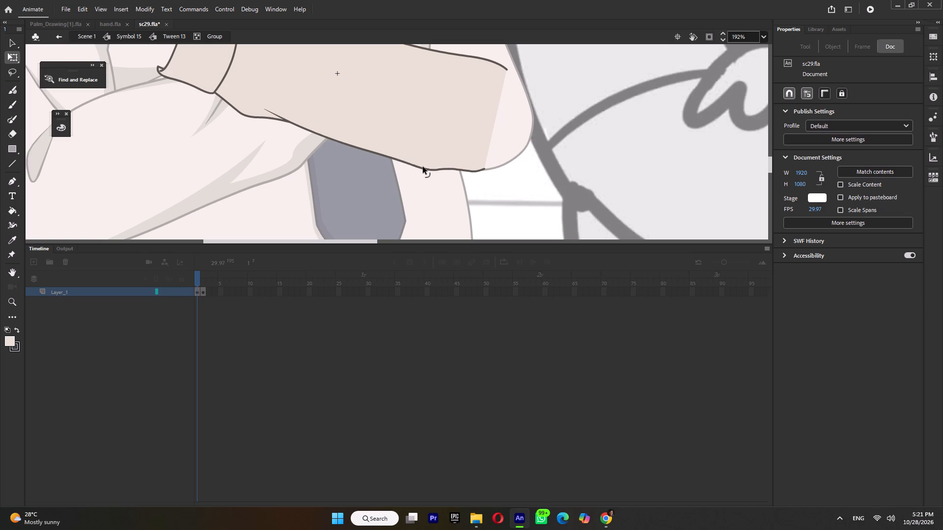
pyautogui.click(446, 168)
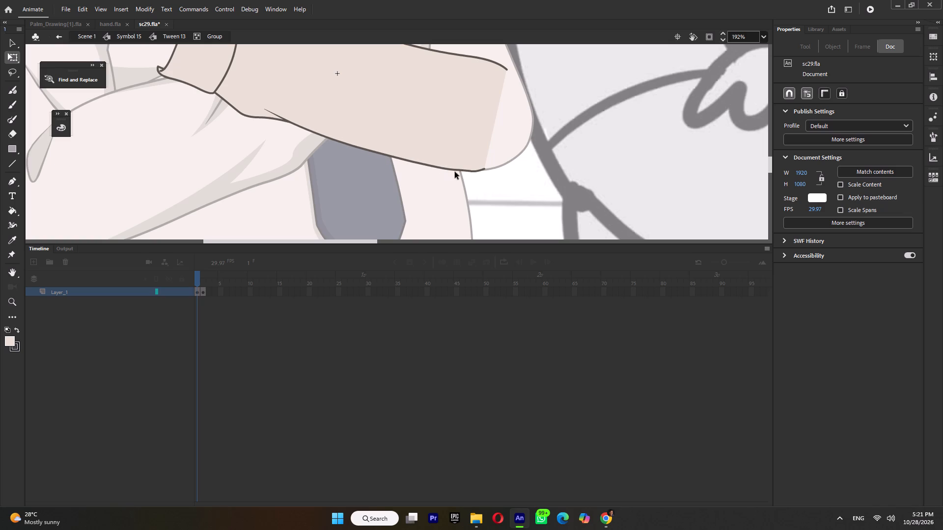
pyautogui.moveTo(484, 169); pyautogui.dragTo(490, 170)
pyautogui.click(476, 172)
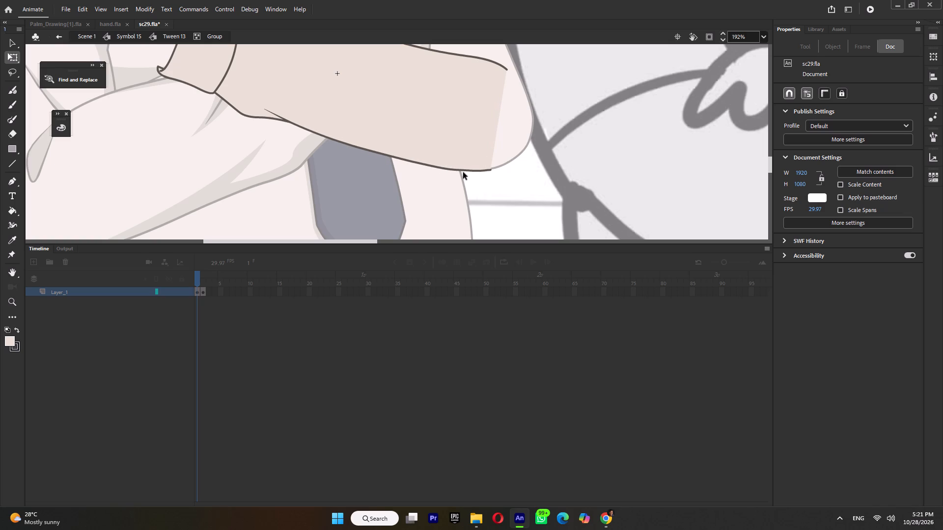
pyautogui.click(463, 171)
pyautogui.click(433, 167)
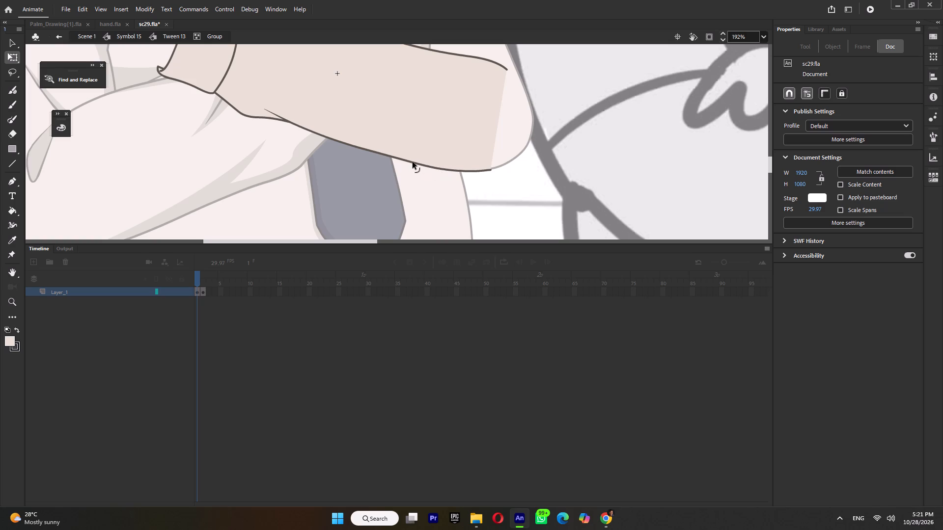
pyautogui.click(413, 162)
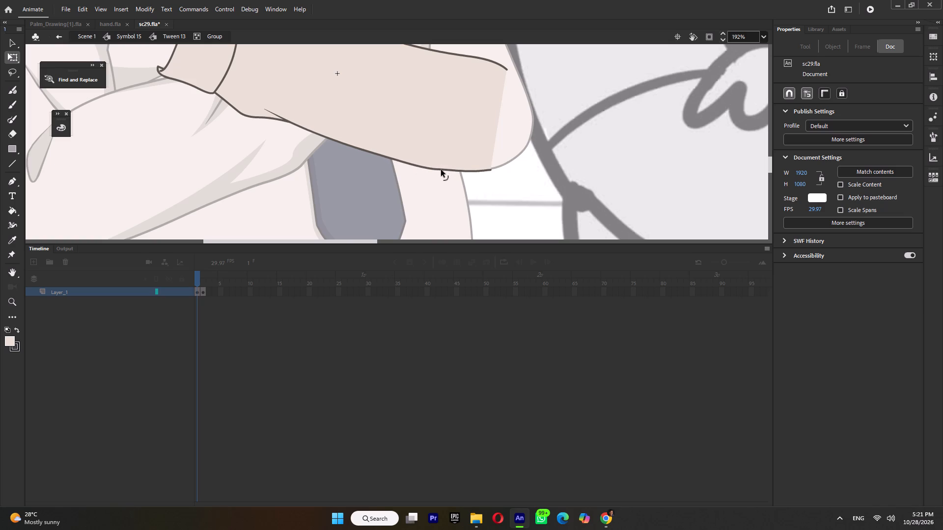
pyautogui.click(441, 170)
pyautogui.click(465, 170)
pyautogui.click(479, 171)
# Adjust the end point of the forearm's upper outline, smooth the curve leading to it, and leave Tween 13.
pyautogui.keyDown('ctrl'); pyautogui.scroll(-3, 495, 175); pyautogui.keyUp('ctrl')
pyautogui.keyDown('ctrl'); pyautogui.scroll(4, 502, 87); pyautogui.keyUp('ctrl')
pyautogui.moveTo(501, 168); pyautogui.dragTo(481, 157)
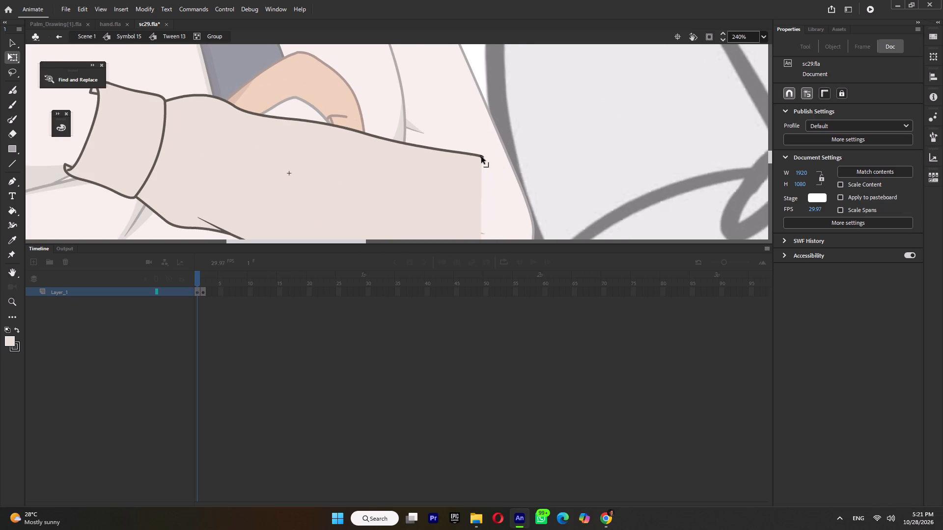
pyautogui.moveTo(481, 157); pyautogui.dragTo(480, 155)
pyautogui.moveTo(480, 155); pyautogui.dragTo(480, 162)
pyautogui.moveTo(480, 162); pyautogui.dragTo(481, 162)
pyautogui.moveTo(473, 155); pyautogui.dragTo(458, 154)
pyautogui.moveTo(441, 152); pyautogui.dragTo(435, 149)
pyautogui.keyDown('ctrl'); pyautogui.scroll(-5, 483, 146); pyautogui.keyUp('ctrl')
pyautogui.click(530, 151)
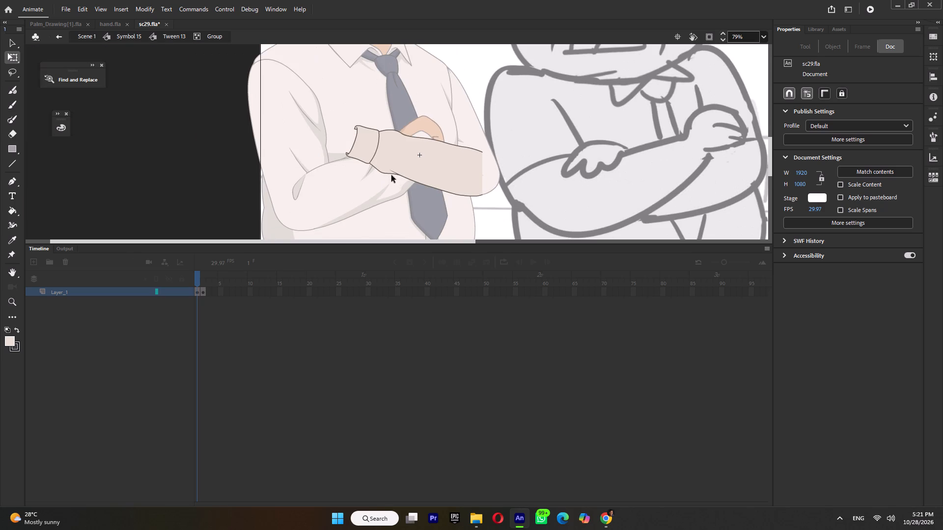
pyautogui.keyDown('ctrl'); pyautogui.scroll(3, 391, 175); pyautogui.keyUp('ctrl')
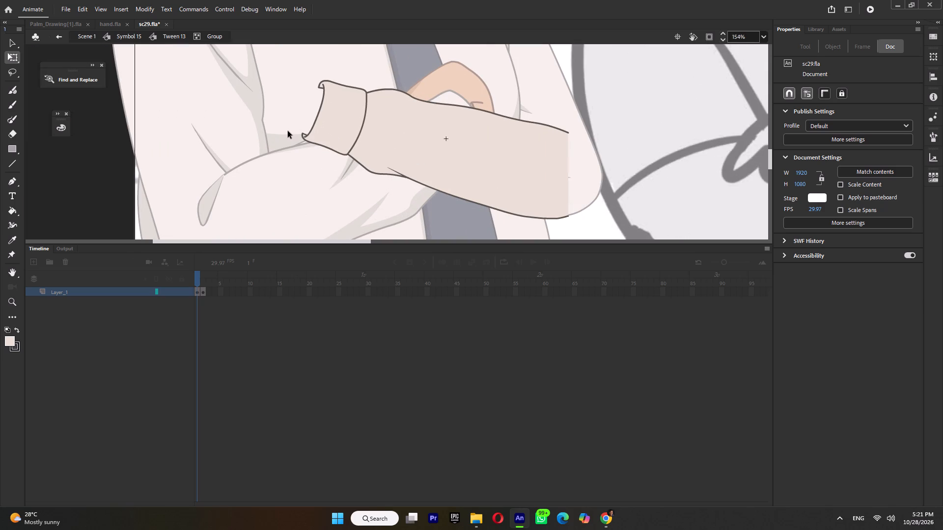
pyautogui.click(288, 131)
pyautogui.doubleClick(288, 131)
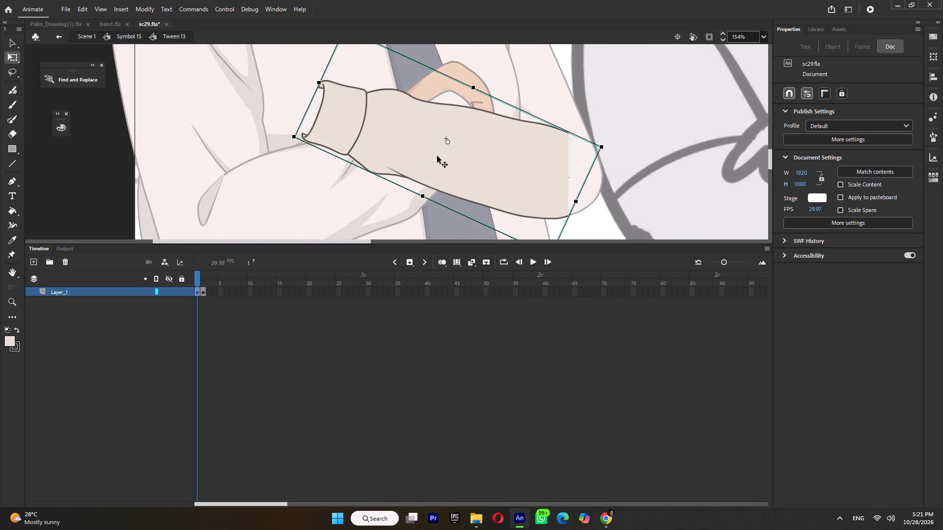
pyautogui.keyDown('ctrl'); pyautogui.scroll(-2, 437, 154); pyautogui.keyUp('ctrl')
pyautogui.doubleClick(570, 154)
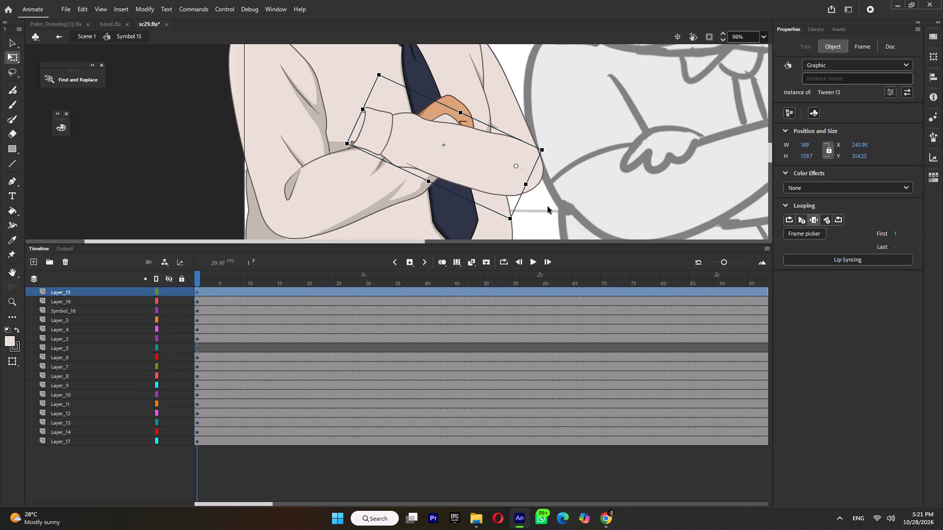
# Move Layer_15, which holds the forearm, between Layer_4 and Layer_2 in the layer stack.
pyautogui.keyDown('ctrl'); pyautogui.scroll(-1, 447, 146); pyautogui.keyUp('ctrl')
pyautogui.click(361, 189)
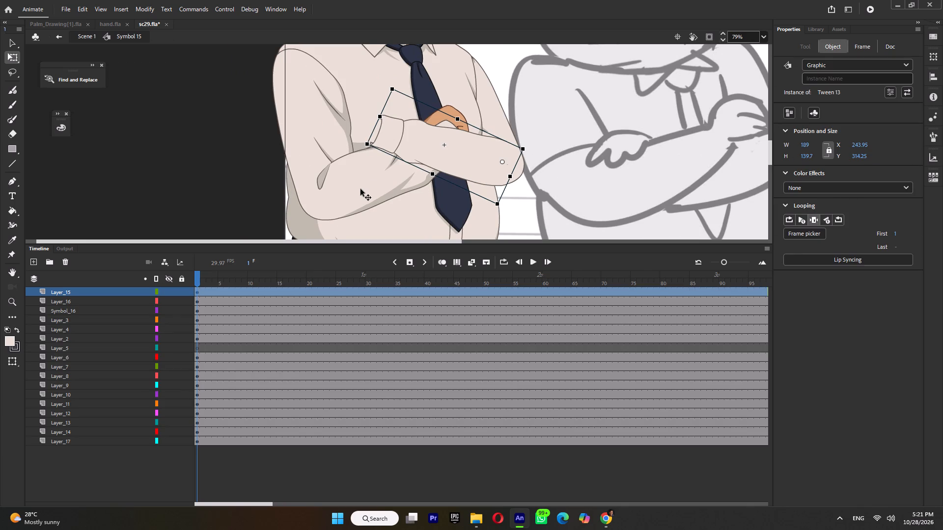
pyautogui.click(436, 152)
pyautogui.moveTo(83, 293); pyautogui.dragTo(82, 336)
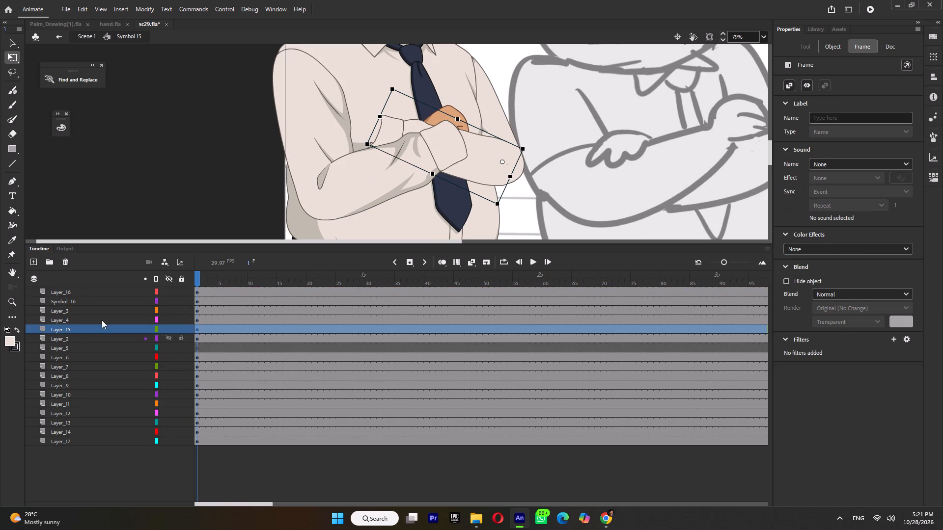
# Adjust the length of the upper arm (Tween 15) slightly and nudge the forearm so their elbow outlines meet.
pyautogui.click(439, 148)
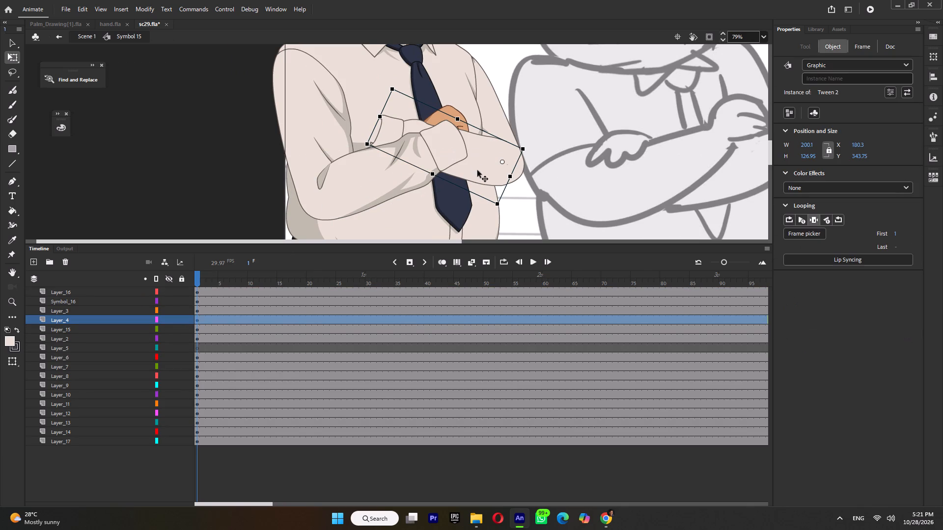
pyautogui.click(490, 160)
pyautogui.click(506, 125)
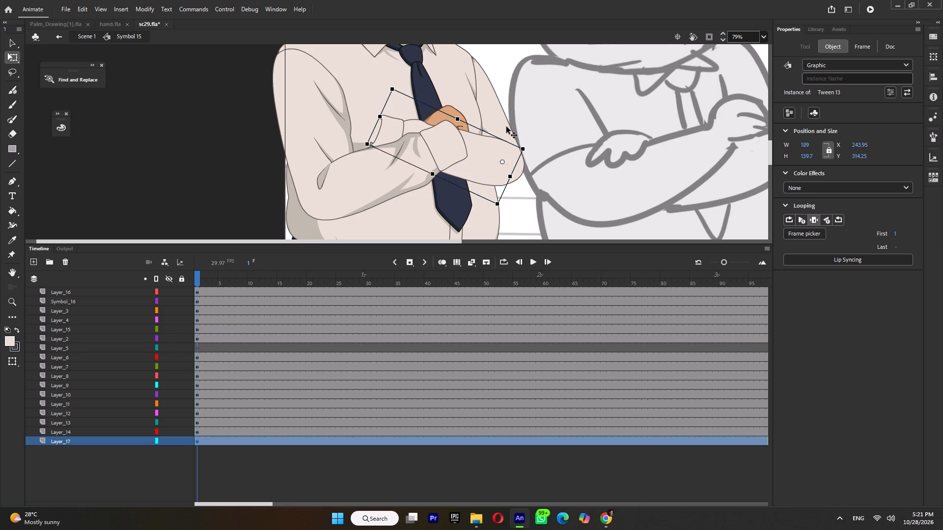
pyautogui.moveTo(492, 188); pyautogui.dragTo(496, 194)
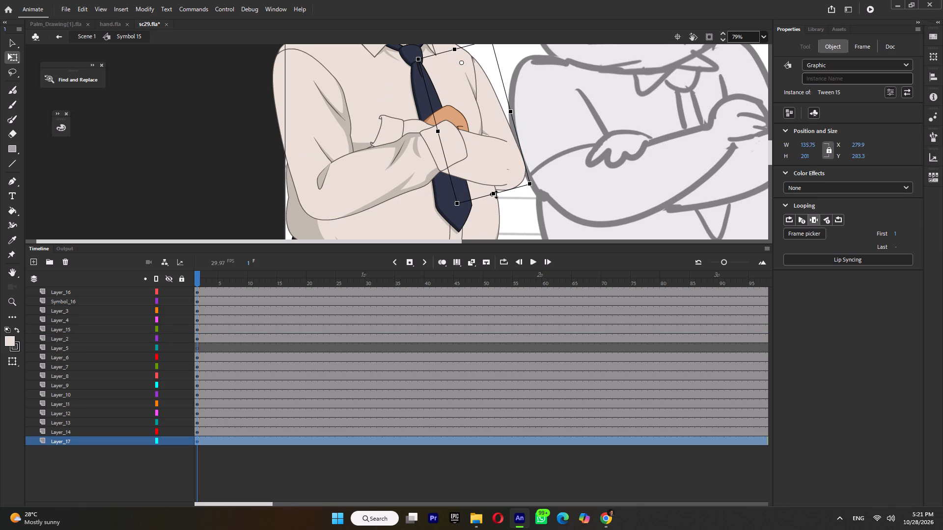
pyautogui.moveTo(496, 194); pyautogui.dragTo(496, 193)
pyautogui.click(493, 164)
pyautogui.keyDown('ctrl'); pyautogui.scroll(5, 498, 175); pyautogui.keyUp('ctrl')
pyautogui.moveTo(496, 167); pyautogui.dragTo(499, 184)
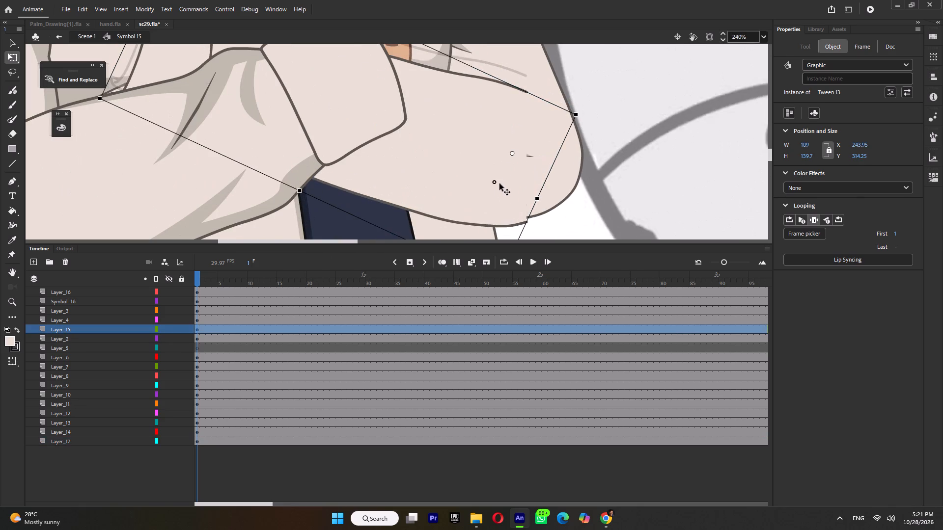
pyautogui.moveTo(499, 184); pyautogui.dragTo(499, 180)
# Pull the outer end of the upper arm's elbow crease inward behind the forearm, reshape its curve, and leave the symbol.
pyautogui.doubleClick(557, 159)
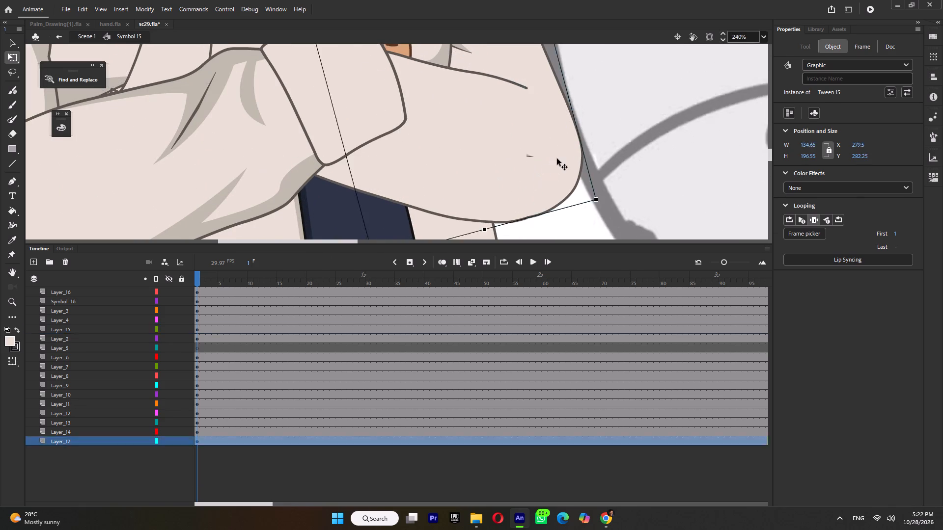
pyautogui.doubleClick(529, 156)
pyautogui.moveTo(529, 156); pyautogui.dragTo(488, 148)
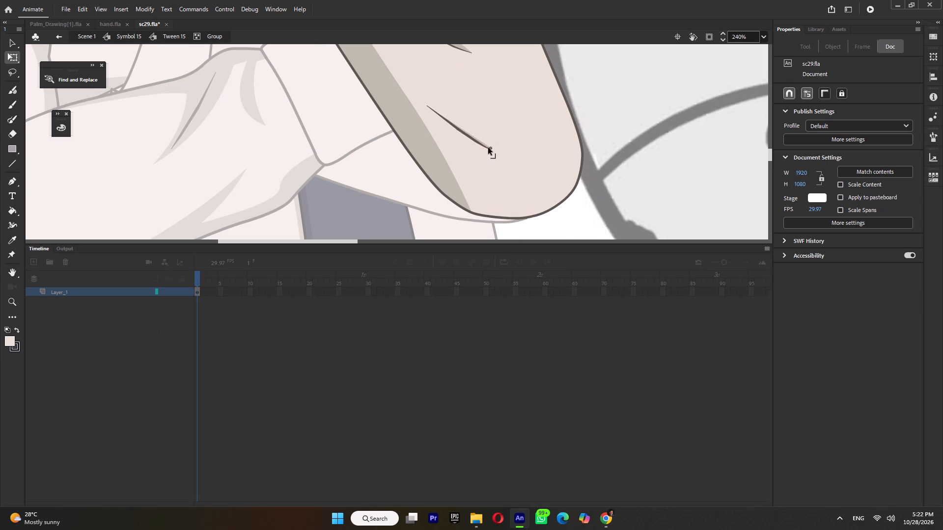
pyautogui.moveTo(488, 148); pyautogui.dragTo(501, 150)
pyautogui.moveTo(469, 136); pyautogui.dragTo(455, 133)
pyautogui.click(471, 131)
pyautogui.doubleClick(635, 134)
pyautogui.keyDown('ctrl'); pyautogui.scroll(-5, 635, 134); pyautogui.keyUp('ctrl')
pyautogui.keyDown('ctrl'); pyautogui.doubleClick(635, 134); pyautogui.keyUp('ctrl')
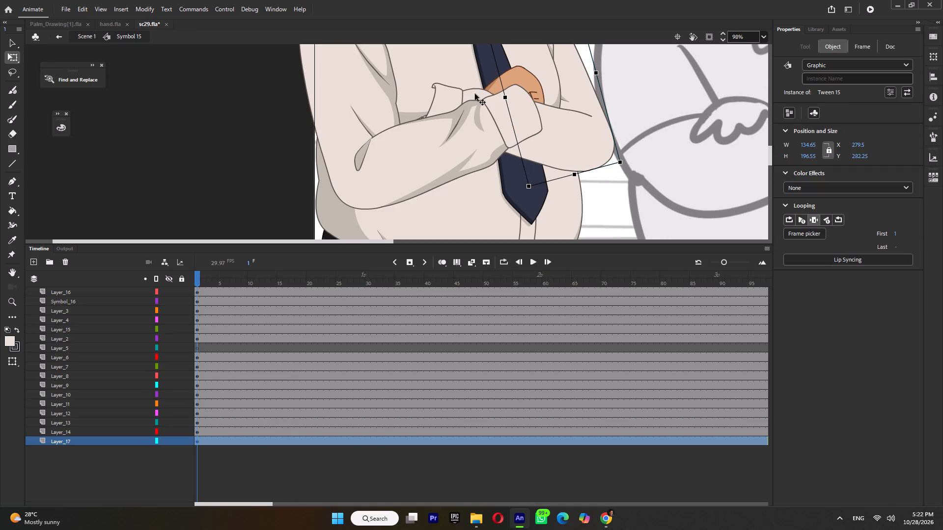
# Move the tucked hand (Tween 18) outward over the opposite upper arm.
pyautogui.click(526, 76)
pyautogui.moveTo(527, 79); pyautogui.dragTo(558, 80)
# Lengthen the front forearm (Tween 2) to reach the moved hand, and rotate its cuff end upward.
pyautogui.click(529, 117)
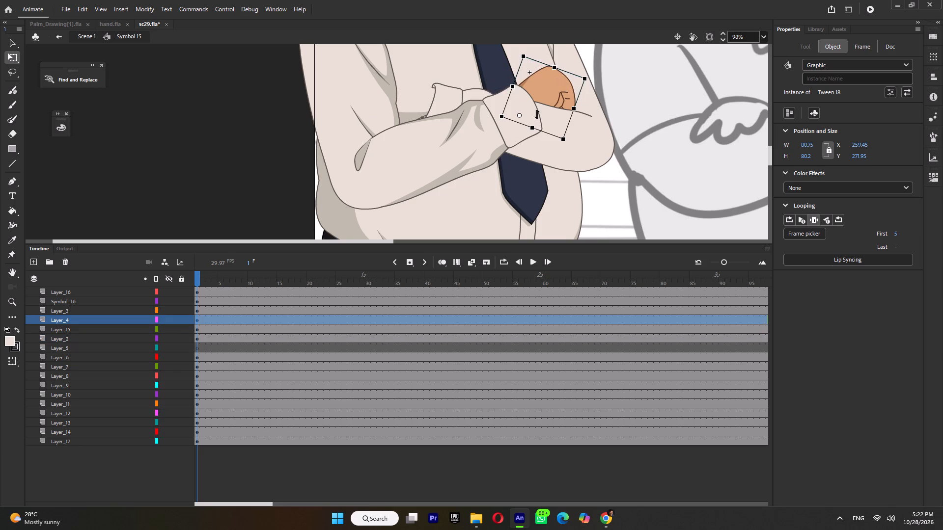
pyautogui.moveTo(542, 123); pyautogui.dragTo(558, 113)
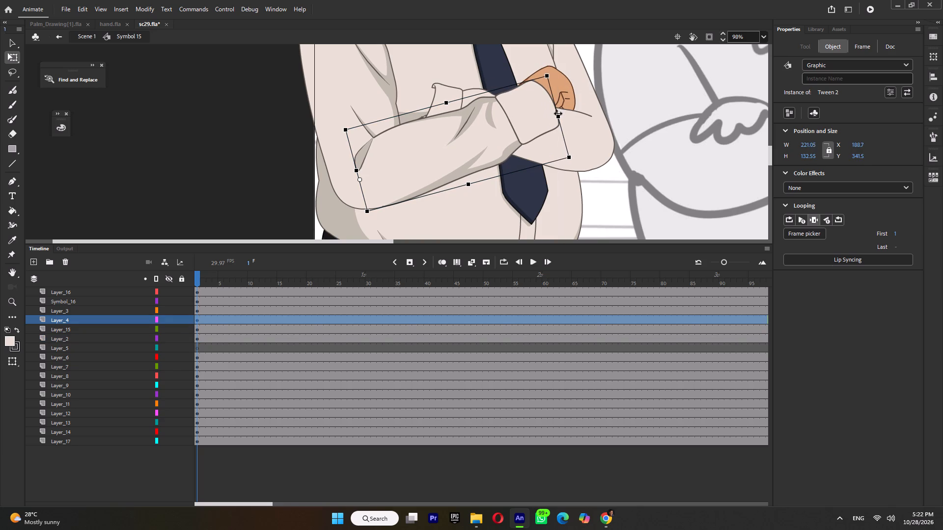
pyautogui.moveTo(558, 113); pyautogui.dragTo(558, 115)
pyautogui.moveTo(571, 149); pyautogui.dragTo(573, 132)
# Rotate the tucked hand (Tween 18) over the opposite upper arm, reposition it out of the front cuff, and enlarge it slightly.
pyautogui.click(559, 85)
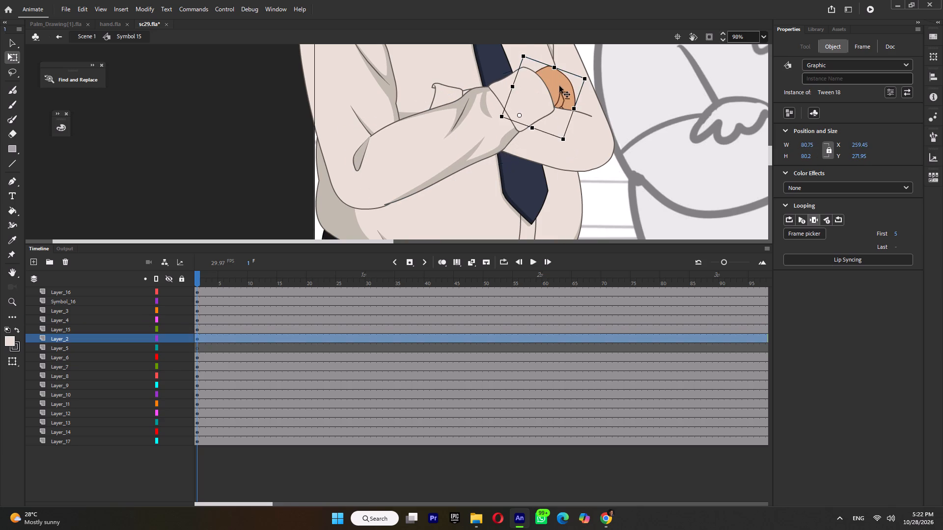
pyautogui.moveTo(560, 89); pyautogui.dragTo(570, 77)
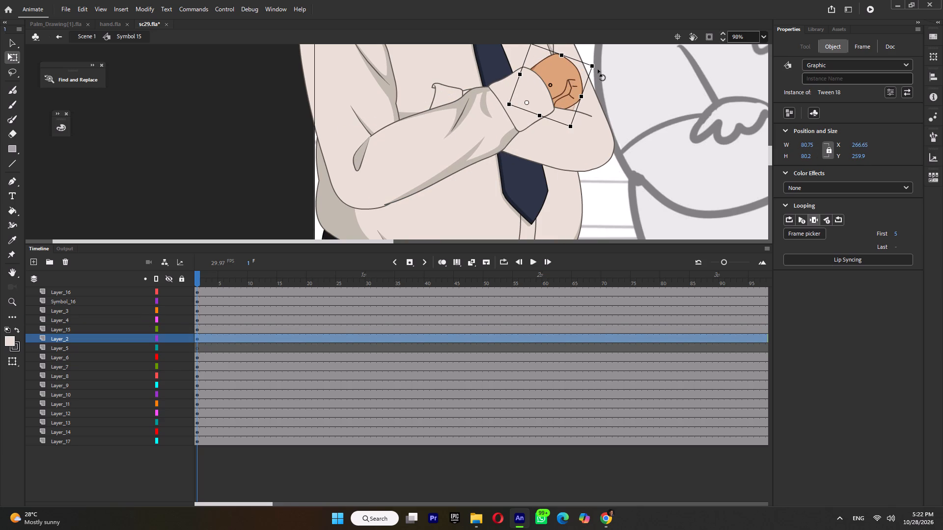
pyautogui.moveTo(599, 71); pyautogui.dragTo(608, 125)
pyautogui.keyDown('ctrl'); pyautogui.scroll(4, 568, 87); pyautogui.keyUp('ctrl')
pyautogui.moveTo(571, 101); pyautogui.dragTo(581, 75)
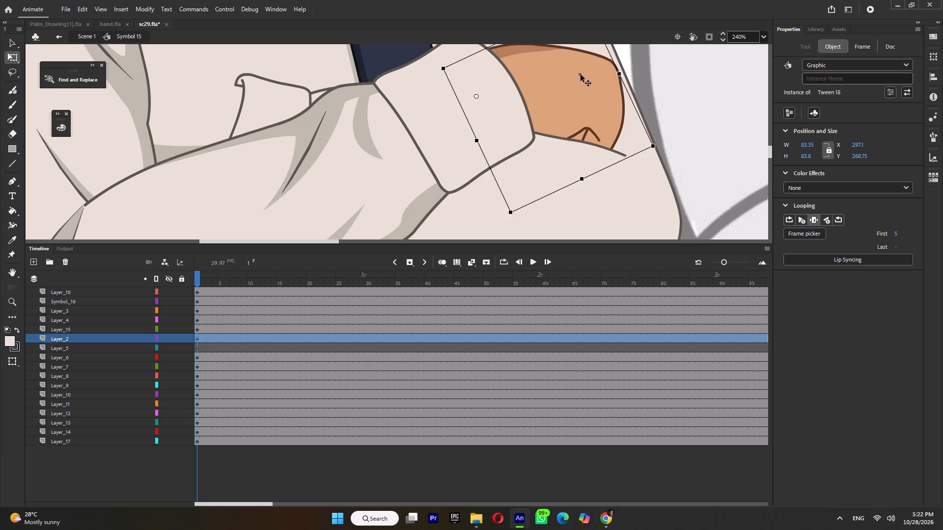
pyautogui.moveTo(581, 75); pyautogui.dragTo(579, 68)
pyautogui.keyDown('ctrl'); pyautogui.scroll(-5, 578, 125); pyautogui.keyUp('ctrl')
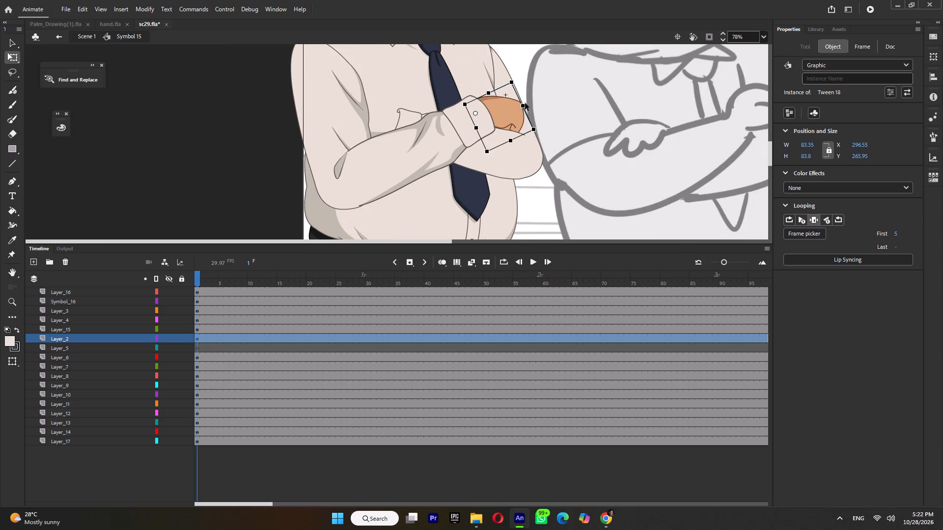
pyautogui.keyDown('ctrl'); pyautogui.scroll(4, 516, 110); pyautogui.keyUp('ctrl')
pyautogui.click(515, 111)
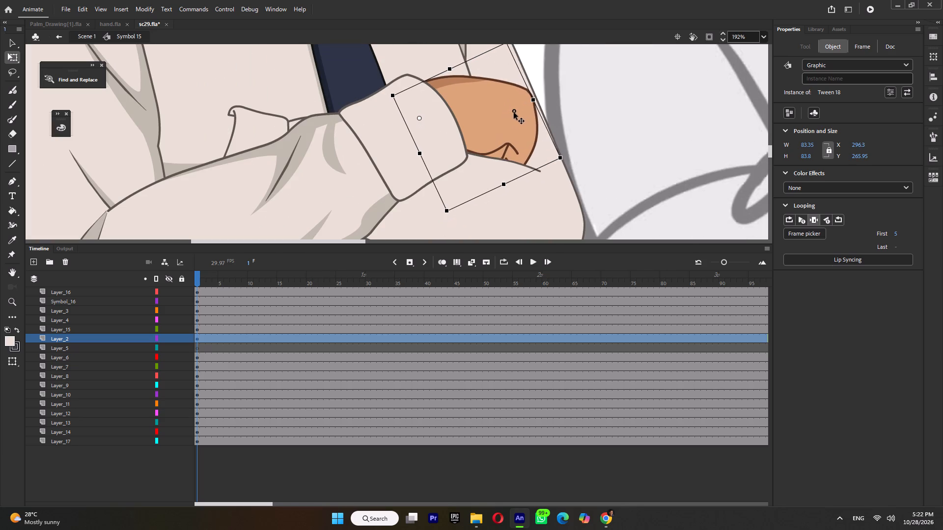
pyautogui.moveTo(556, 166); pyautogui.dragTo(563, 163)
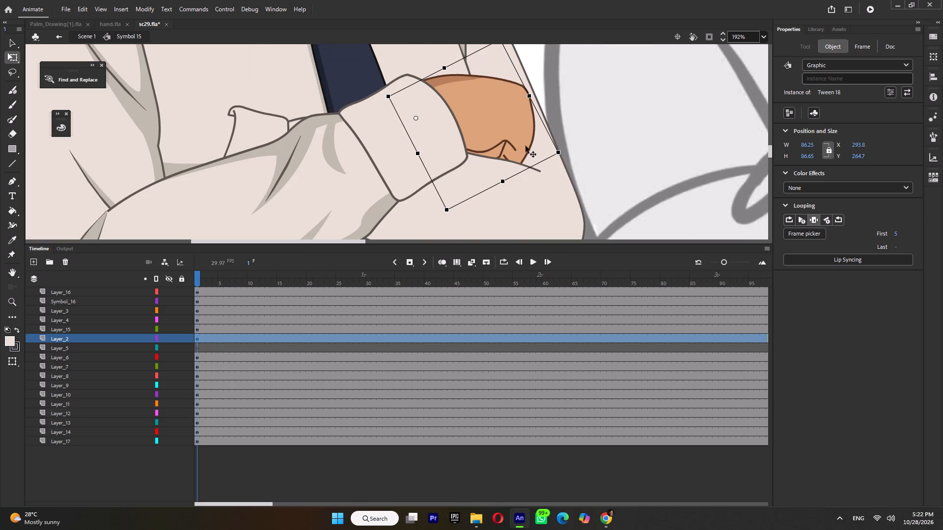
# Recolour the darker shading on the tucked hand inside Tween 18 with the hand's sampled base skin colour, and leave the symbol.
pyautogui.press('i')
pyautogui.click(480, 107)
pyautogui.keyDown('ctrl'); pyautogui.doubleClick(452, 85); pyautogui.keyUp('ctrl')
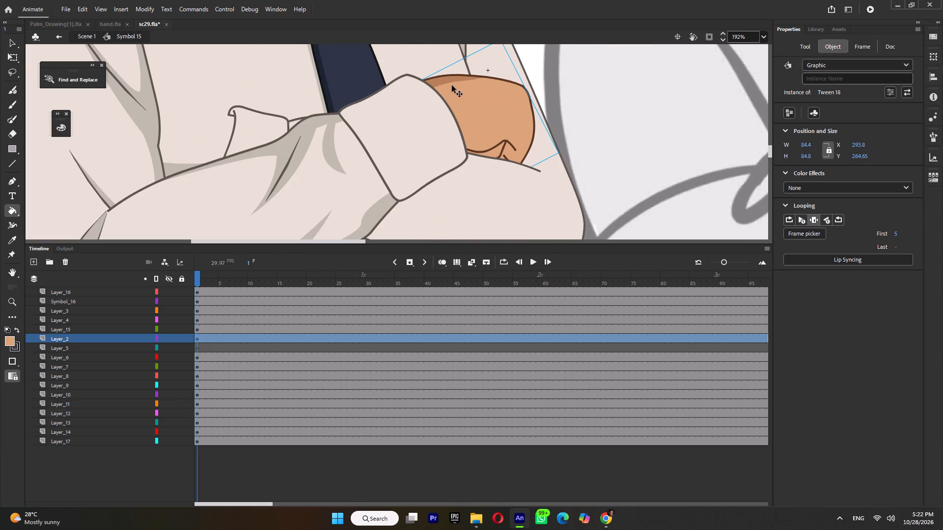
pyautogui.keyDown('ctrl'); pyautogui.doubleClick(454, 82); pyautogui.keyUp('ctrl')
pyautogui.click(426, 87)
pyautogui.keyDown('ctrl'); pyautogui.doubleClick(480, 50); pyautogui.keyUp('ctrl')
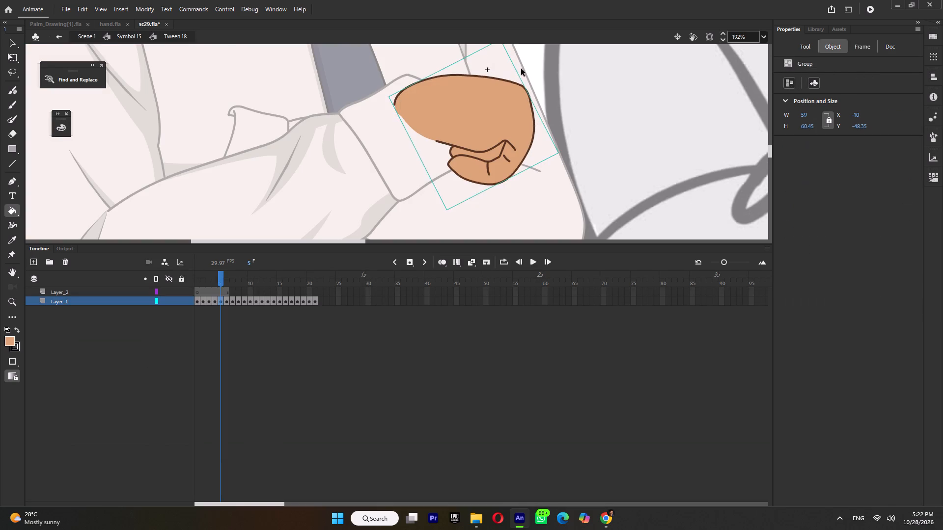
pyautogui.keyDown('ctrl'); pyautogui.doubleClick(526, 67); pyautogui.keyUp('ctrl')
# Switch the hand still hanging beside the trousers (Tween 18) to the fist pose at frame 18.
pyautogui.keyDown('ctrl'); pyautogui.scroll(-5, 548, 107); pyautogui.keyUp('ctrl')
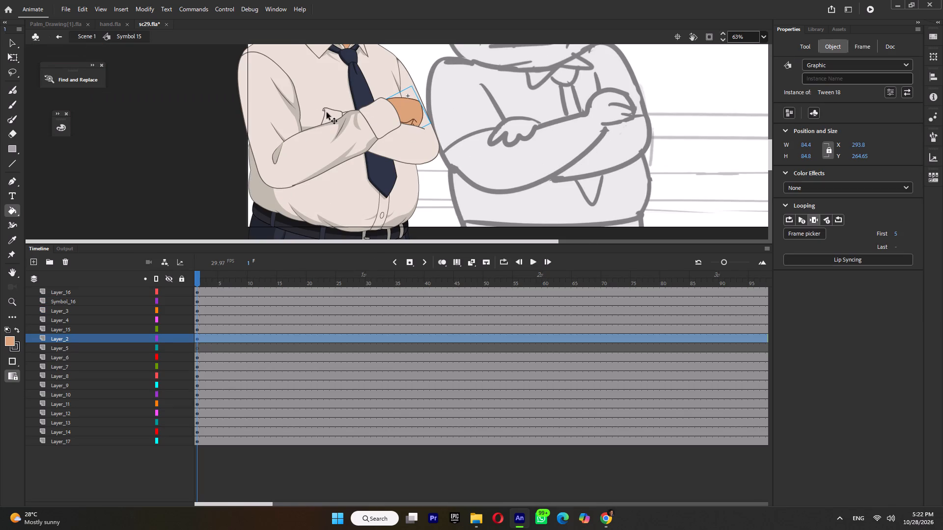
pyautogui.keyDown('ctrl'); pyautogui.click(327, 112); pyautogui.keyUp('ctrl')
pyautogui.keyDown('ctrl'); pyautogui.click(15, 59); pyautogui.keyUp('ctrl')
pyautogui.keyDown('ctrl'); pyautogui.scroll(-4, 433, 137); pyautogui.keyUp('ctrl')
pyautogui.click(342, 207)
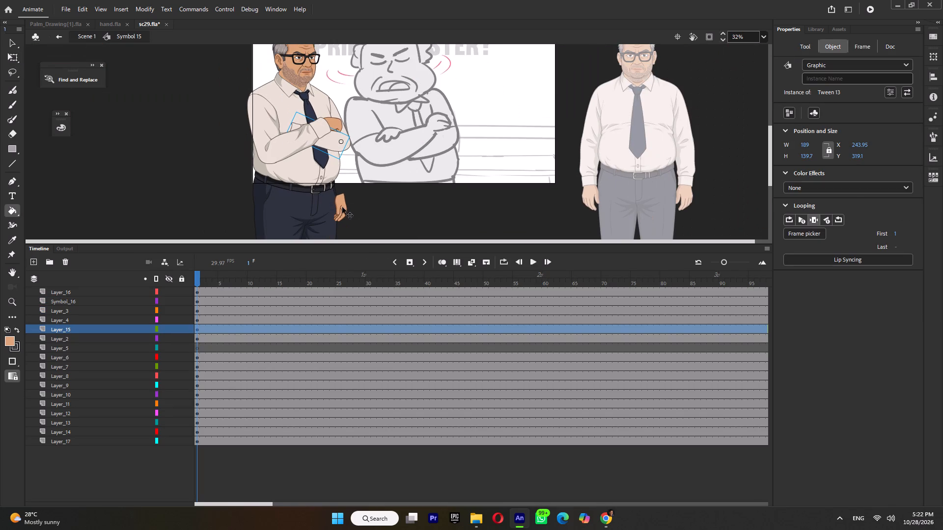
pyautogui.keyDown('ctrl'); pyautogui.click(342, 207); pyautogui.keyUp('ctrl')
pyautogui.keyDown('ctrl'); pyautogui.click(807, 235); pyautogui.keyUp('ctrl')
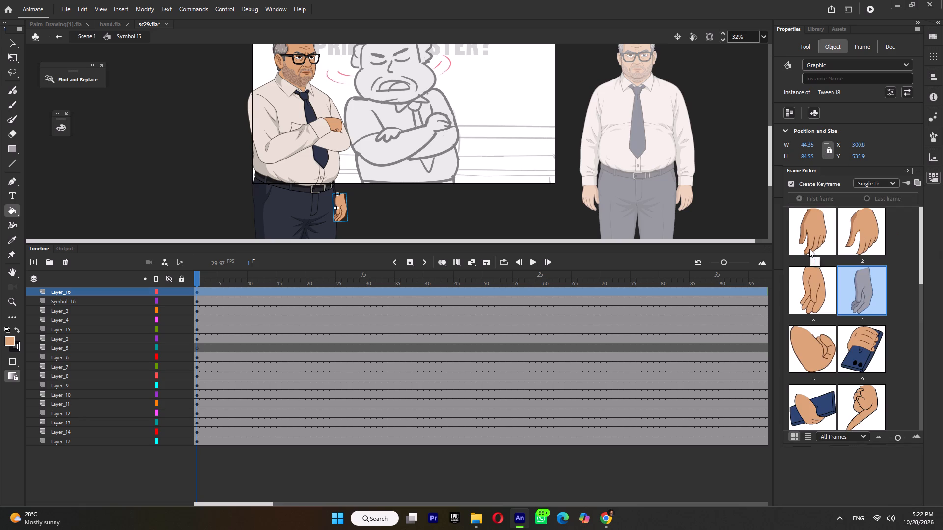
pyautogui.scroll(-7, 850, 298)
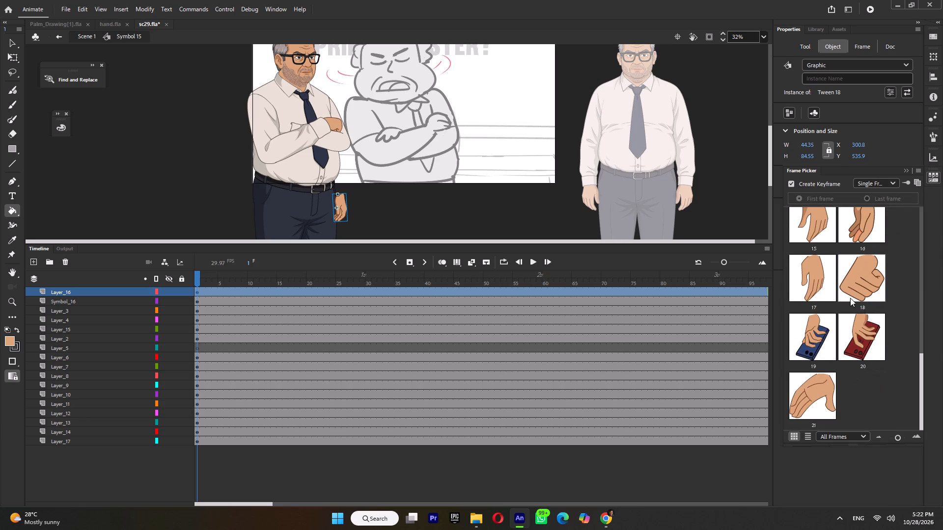
pyautogui.click(865, 258)
# Rotate the fist and move it up to the back forearm's cuff at the chest.
pyautogui.click(14, 54)
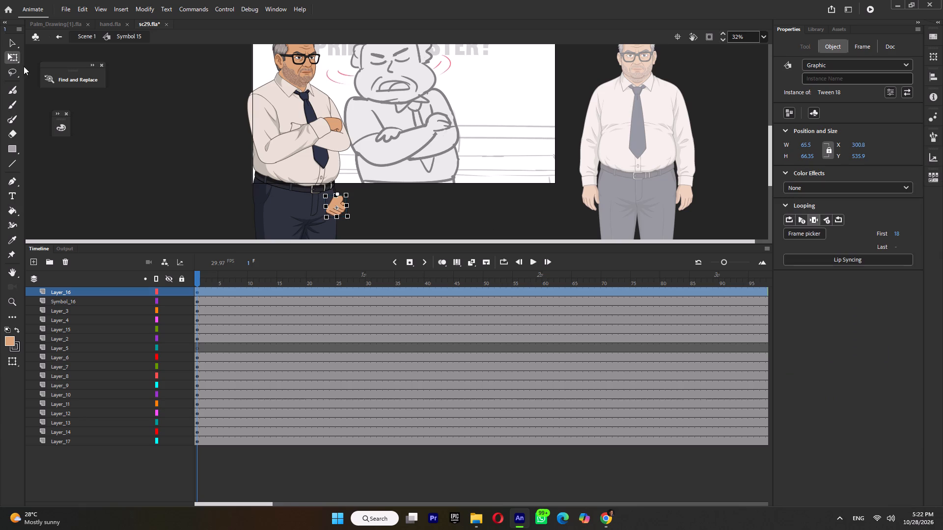
pyautogui.moveTo(327, 224); pyautogui.dragTo(307, 161)
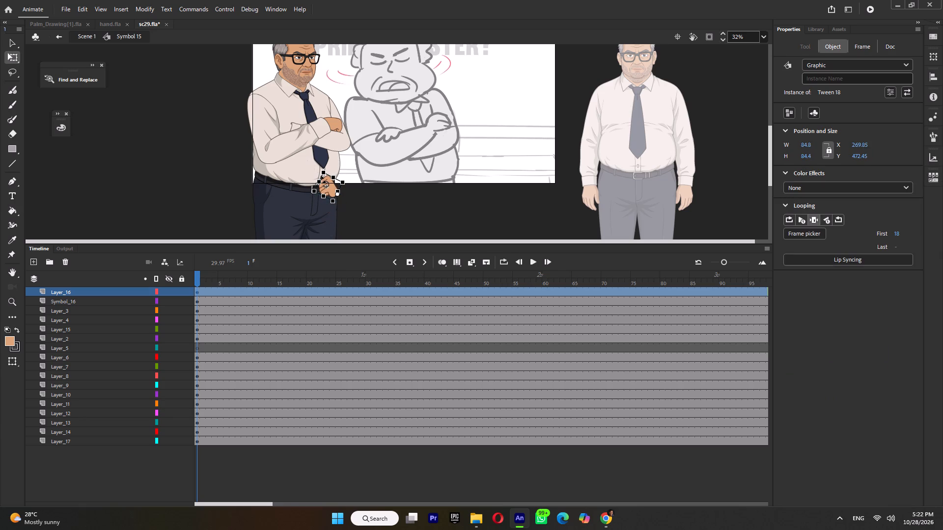
pyautogui.keyDown('ctrl'); pyautogui.scroll(5, 321, 176); pyautogui.keyUp('ctrl')
pyautogui.moveTo(320, 202); pyautogui.dragTo(232, 79)
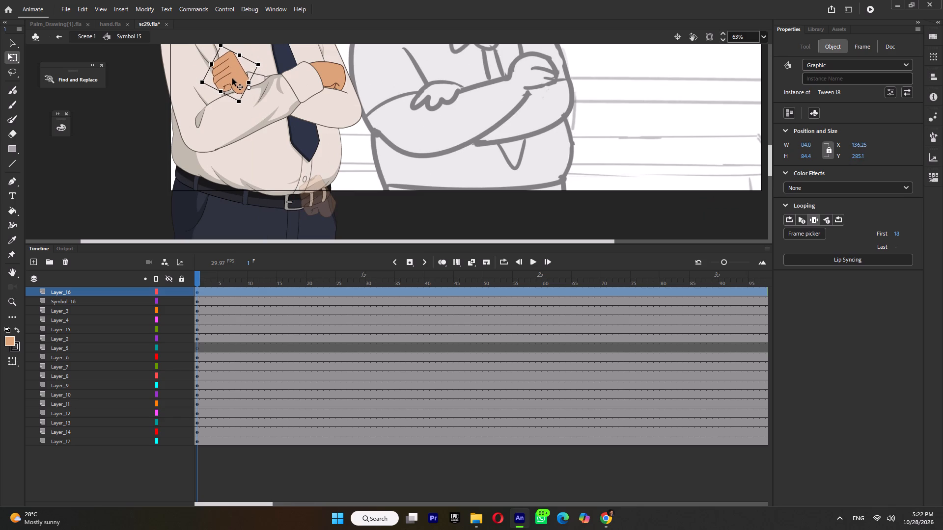
pyautogui.moveTo(232, 79); pyautogui.dragTo(232, 78)
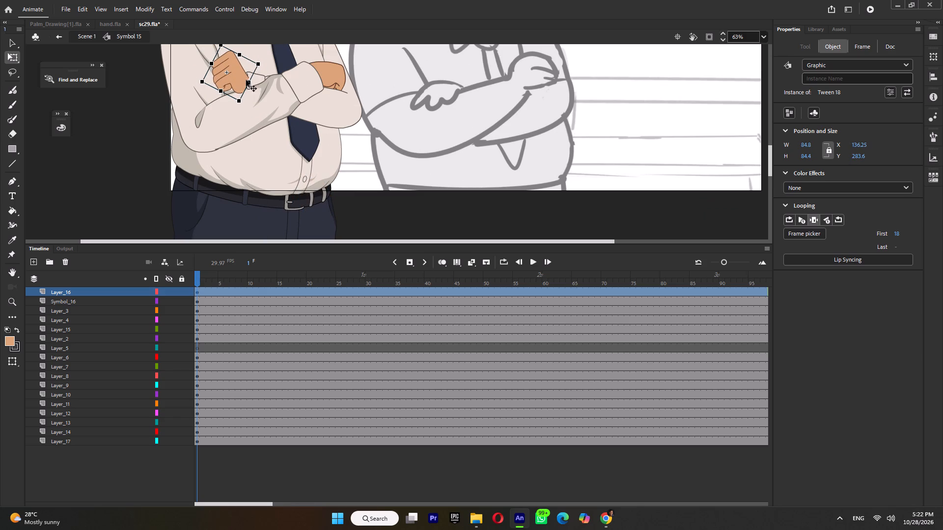
# Move Layer_16 directly below Layer_15 so the fist sits behind the back forearm's cuff.
pyautogui.click(249, 72)
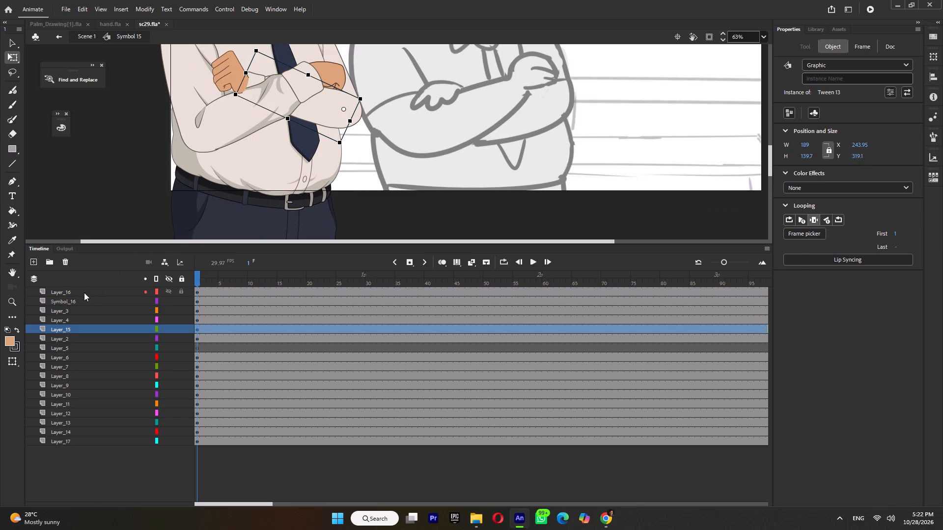
pyautogui.click(84, 292)
pyautogui.moveTo(89, 291); pyautogui.dragTo(87, 332)
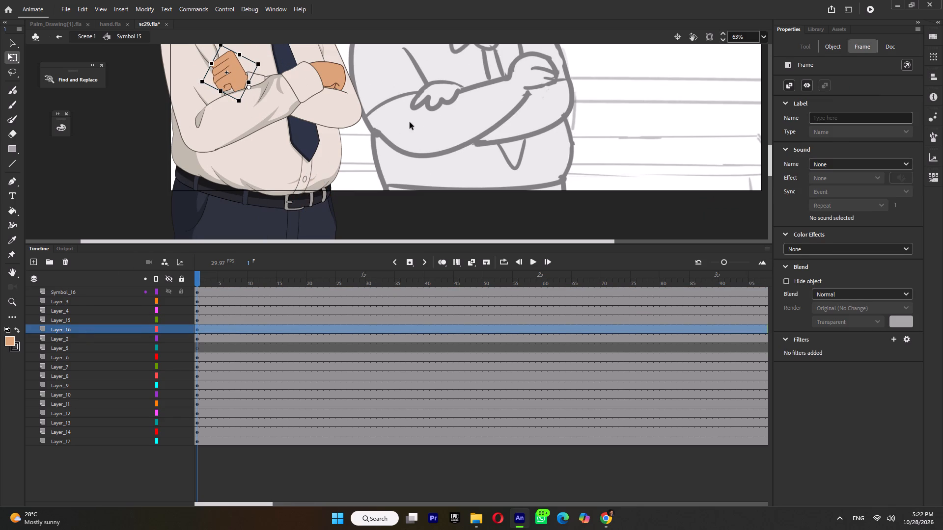
pyautogui.click(410, 122)
# Rotate the fist further to line up with the back forearm and nudge its wrist into the cuff.
pyautogui.keyDown('ctrl'); pyautogui.scroll(1, 241, 79); pyautogui.keyUp('ctrl')
pyautogui.keyDown('ctrl'); pyautogui.click(219, 79); pyautogui.keyUp('ctrl')
pyautogui.keyDown('ctrl'); pyautogui.scroll(-4, 233, 99); pyautogui.keyUp('ctrl')
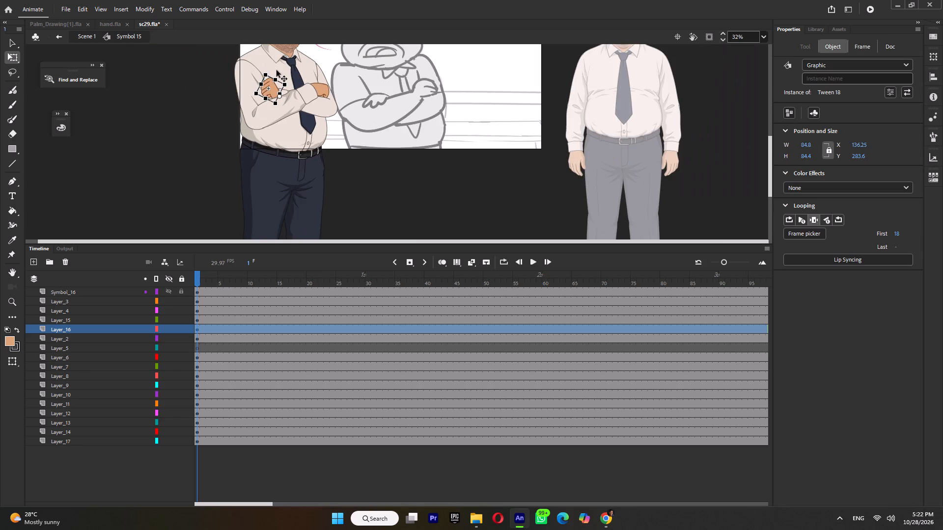
pyautogui.keyDown('ctrl'); pyautogui.scroll(3, 277, 70); pyautogui.keyUp('ctrl')
pyautogui.keyDown('ctrl'); pyautogui.scroll(2, 236, 77); pyautogui.keyUp('ctrl')
pyautogui.moveTo(238, 75); pyautogui.dragTo(223, 88)
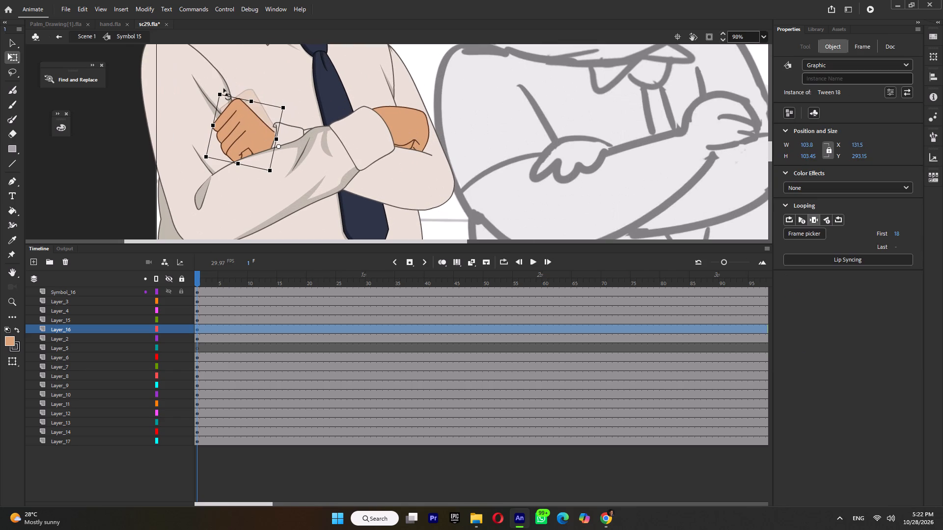
pyautogui.moveTo(223, 88); pyautogui.dragTo(225, 87)
pyautogui.keyDown('ctrl'); pyautogui.scroll(3, 245, 130); pyautogui.keyUp('ctrl')
pyautogui.moveTo(258, 141); pyautogui.dragTo(267, 135)
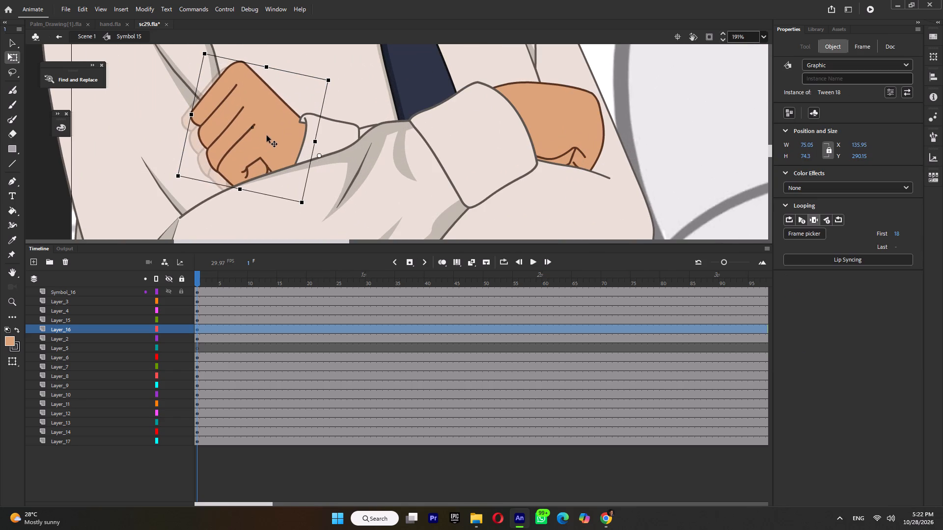
pyautogui.moveTo(267, 135); pyautogui.dragTo(265, 135)
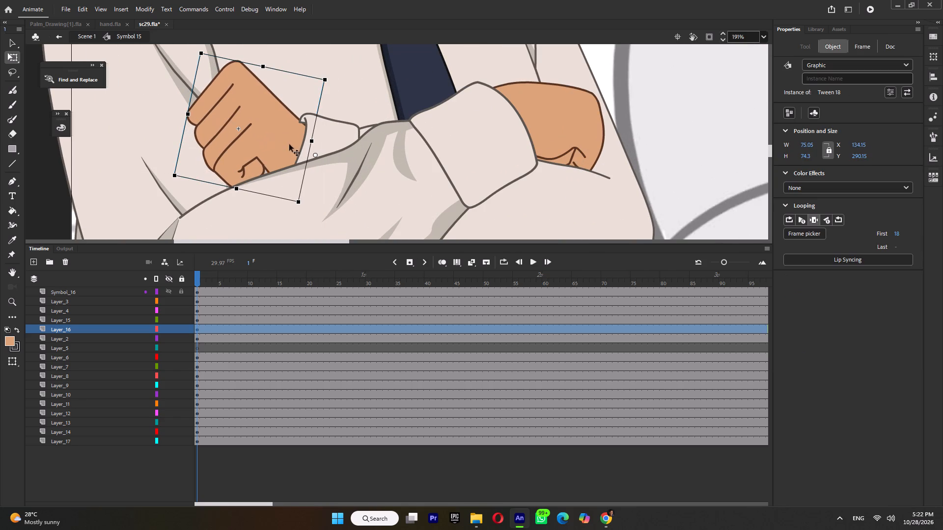
# Open the sleeve group inside the back forearm (Tween 13) for editing at the cuff's upper corner.
pyautogui.doubleClick(298, 120)
pyautogui.keyDown('ctrl'); pyautogui.scroll(3, 300, 120); pyautogui.keyUp('ctrl')
pyautogui.tripleClick(312, 116)
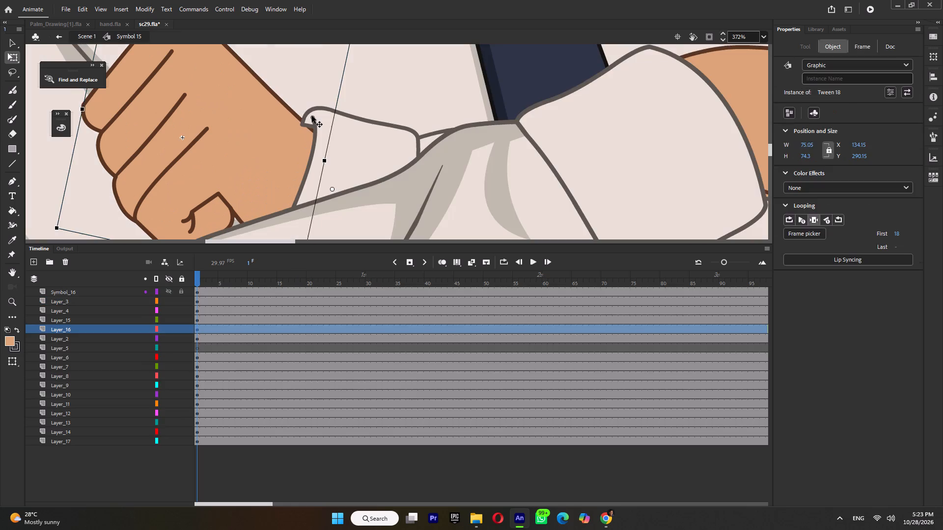
pyautogui.click(312, 116)
pyautogui.keyDown('ctrl'); pyautogui.scroll(3, 305, 123); pyautogui.keyUp('ctrl')
pyautogui.doubleClick(301, 123)
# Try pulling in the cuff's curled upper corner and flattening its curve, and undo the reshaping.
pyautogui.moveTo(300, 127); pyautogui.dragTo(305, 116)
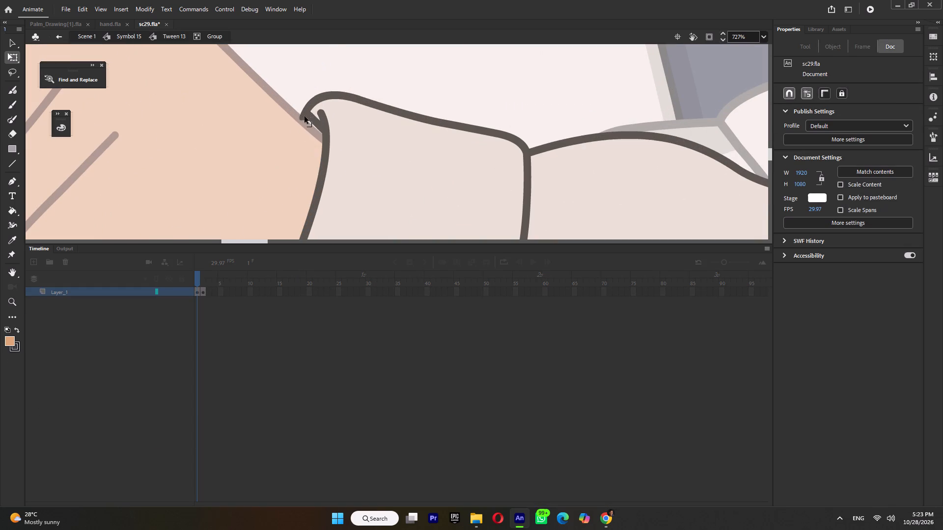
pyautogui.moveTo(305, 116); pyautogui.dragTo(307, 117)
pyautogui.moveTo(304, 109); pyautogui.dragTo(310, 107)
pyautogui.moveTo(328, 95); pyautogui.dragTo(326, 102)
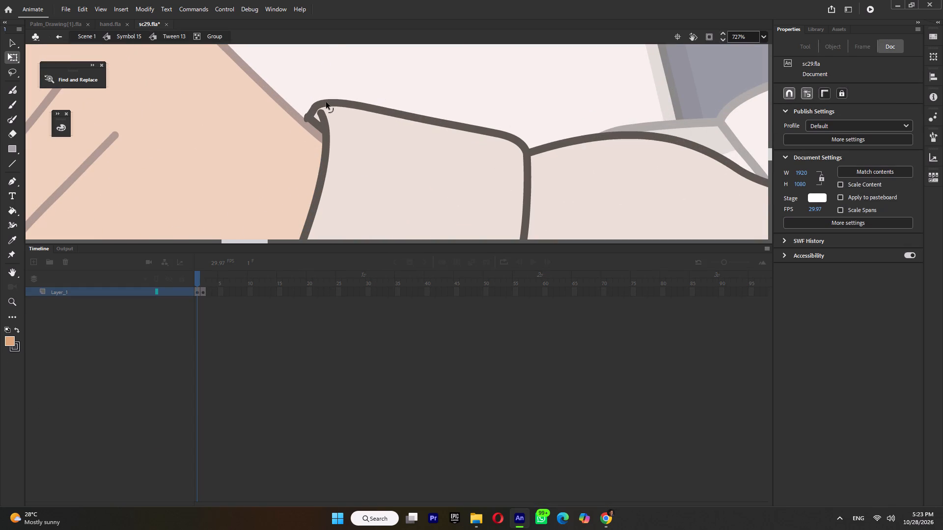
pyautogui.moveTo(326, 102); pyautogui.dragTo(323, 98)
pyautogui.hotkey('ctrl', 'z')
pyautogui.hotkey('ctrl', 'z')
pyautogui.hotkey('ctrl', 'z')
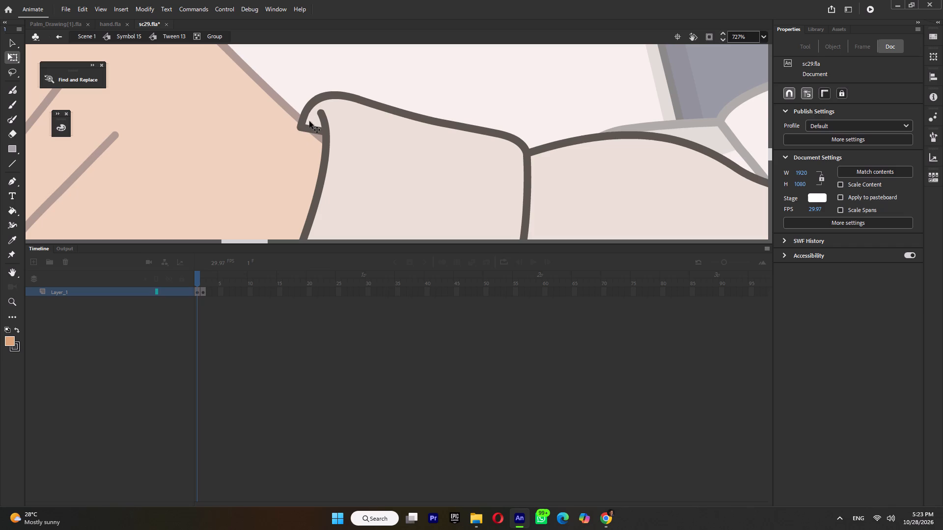
# Pull the cuff's curled corner line out past the fold along the hand's outline, and delete the protruding stub.
pyautogui.moveTo(302, 127); pyautogui.dragTo(297, 106)
pyautogui.click(297, 106)
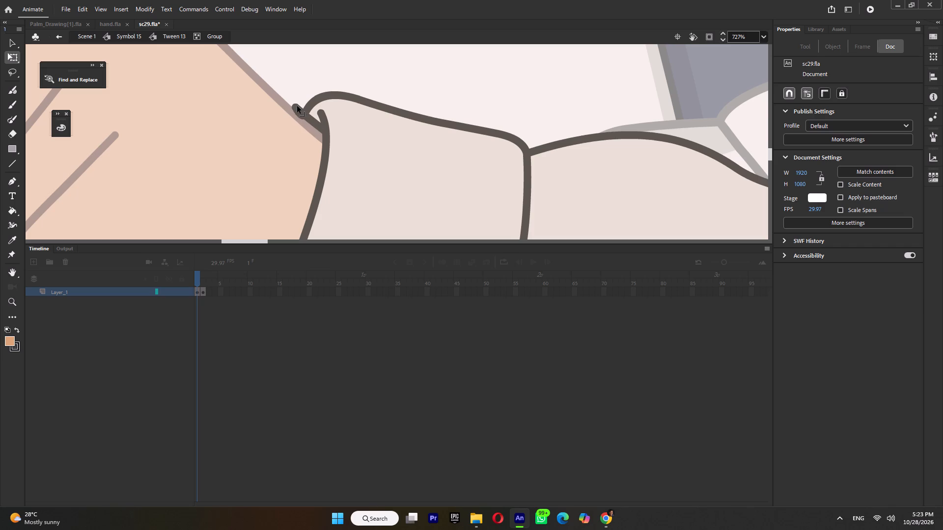
pyautogui.press('Delete')
pyautogui.click(297, 106)
pyautogui.press('Delete')
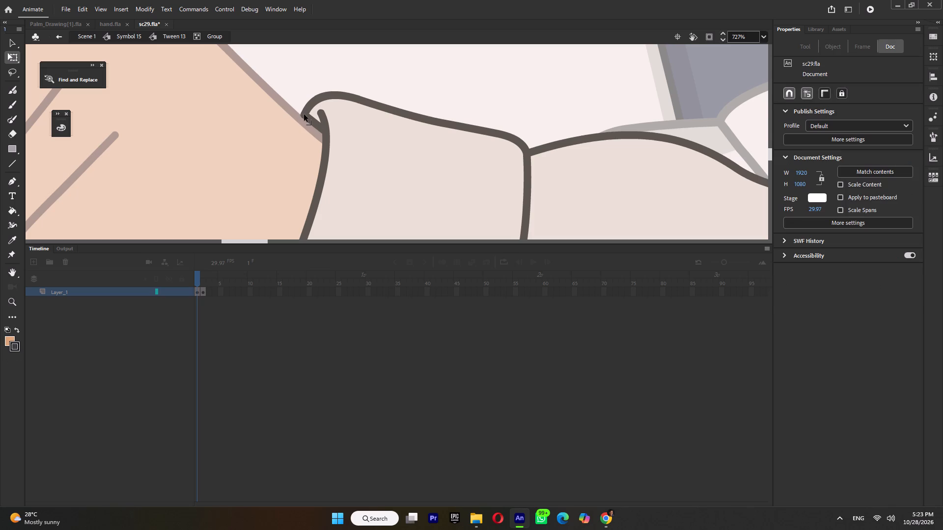
# Flatten the cuff's top curve slightly, align its corner line with the hand's outline, and return to Symbol 15 with nothing selected.
pyautogui.click(304, 114)
pyautogui.click(332, 94)
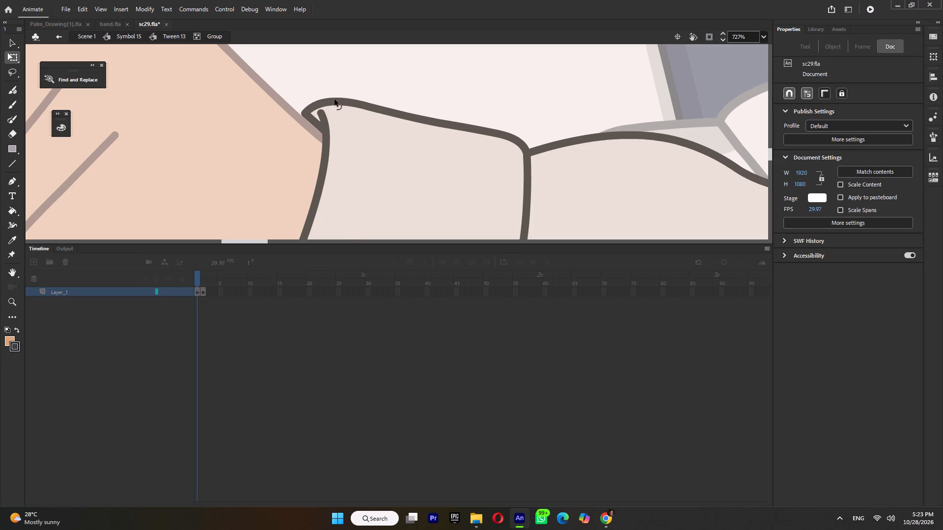
pyautogui.click(304, 115)
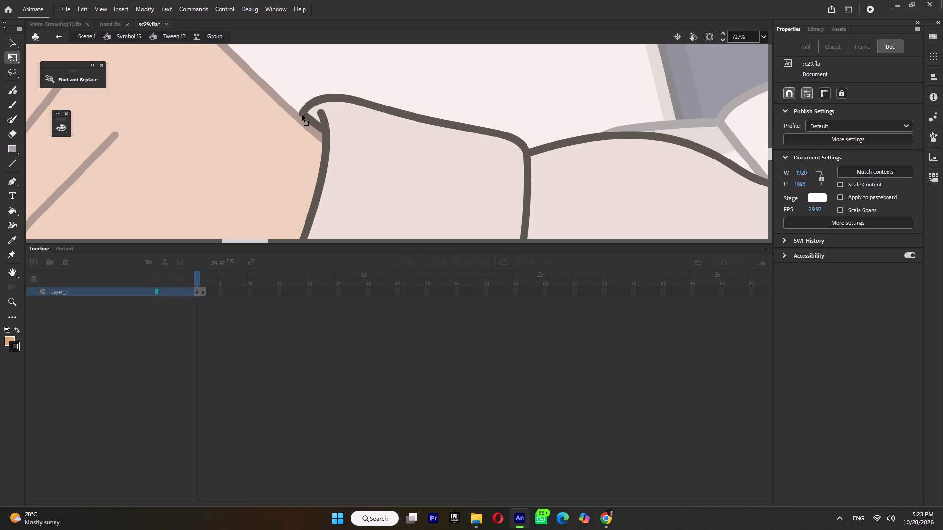
pyautogui.moveTo(322, 131); pyautogui.dragTo(322, 136)
pyautogui.keyDown('ctrl'); pyautogui.scroll(-7, 363, 115); pyautogui.keyUp('ctrl')
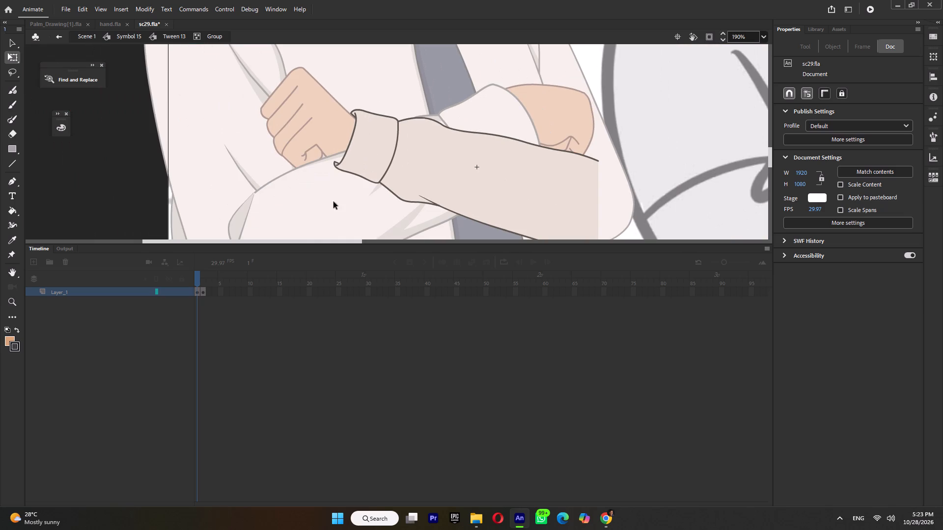
pyautogui.doubleClick(372, 80)
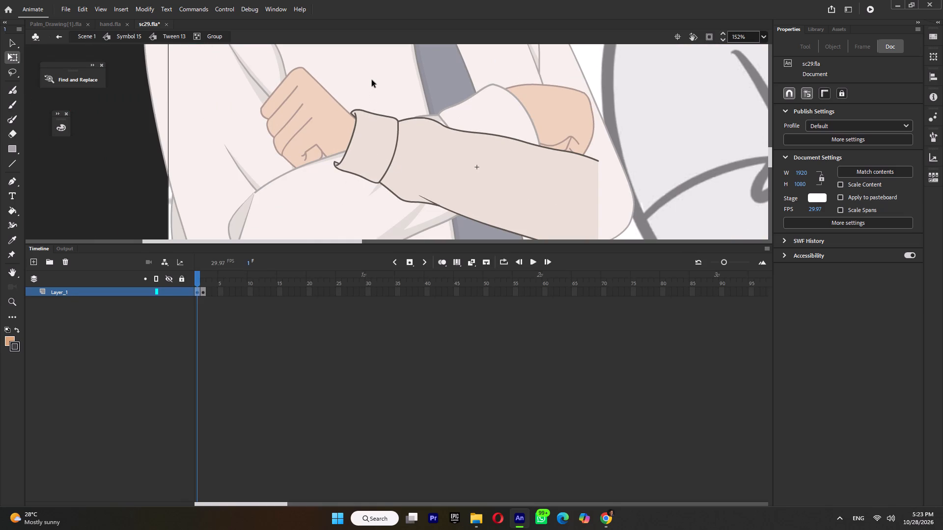
pyautogui.keyDown('ctrl'); pyautogui.doubleClick(386, 81); pyautogui.keyUp('ctrl')
pyautogui.keyDown('ctrl'); pyautogui.scroll(-6, 386, 84); pyautogui.keyUp('ctrl')
pyautogui.keyDown('ctrl'); pyautogui.click(417, 151); pyautogui.keyUp('ctrl')
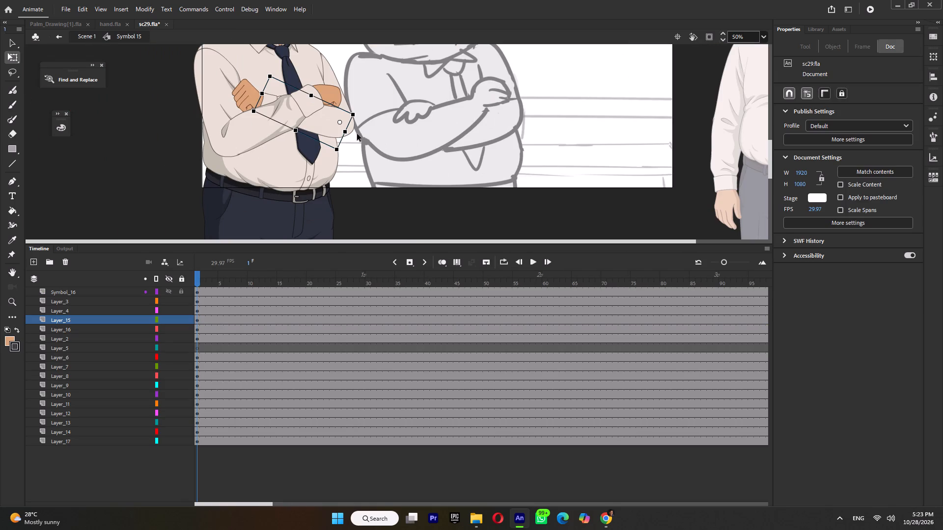
# Bow the sleeve's upper outline slightly upward near the hand inside the back forearm (Tween 13), and return to Symbol 15 with nothing selected.
pyautogui.keyDown('ctrl'); pyautogui.doubleClick(333, 120); pyautogui.keyUp('ctrl')
pyautogui.keyDown('ctrl'); pyautogui.scroll(8, 333, 114); pyautogui.keyUp('ctrl')
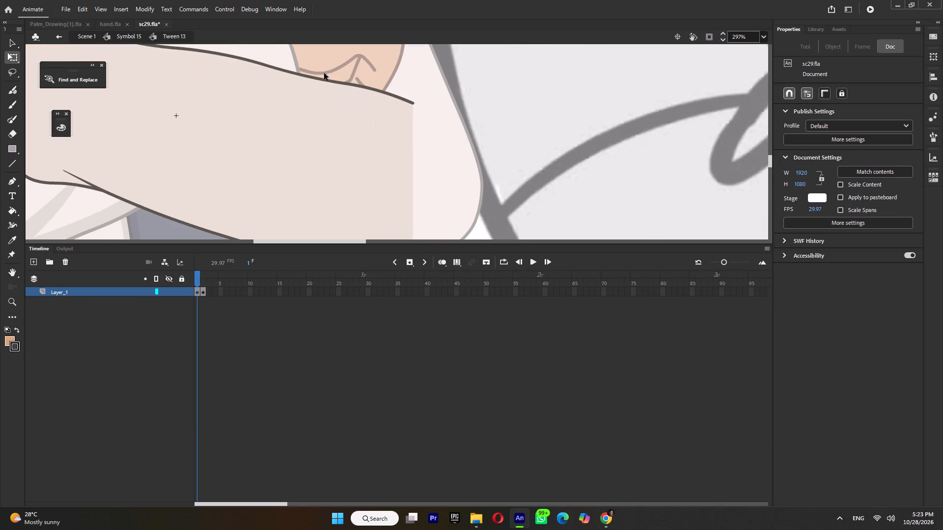
pyautogui.doubleClick(325, 80)
pyautogui.moveTo(325, 80); pyautogui.dragTo(325, 73)
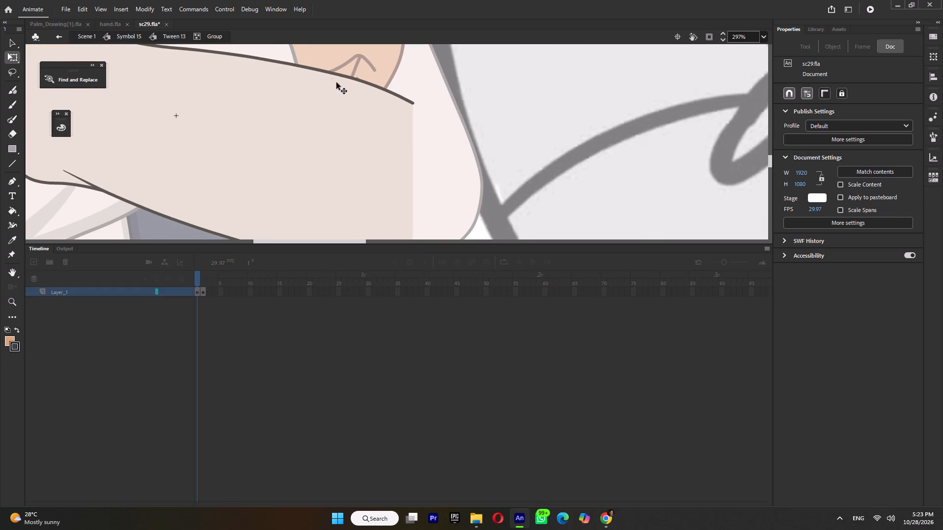
pyautogui.keyDown('ctrl'); pyautogui.scroll(-5, 377, 100); pyautogui.keyUp('ctrl')
pyautogui.keyDown('ctrl'); pyautogui.doubleClick(449, 103); pyautogui.keyUp('ctrl')
pyautogui.keyDown('ctrl'); pyautogui.doubleClick(449, 103); pyautogui.keyUp('ctrl')
pyautogui.keyDown('ctrl'); pyautogui.scroll(-4, 449, 103); pyautogui.keyUp('ctrl')
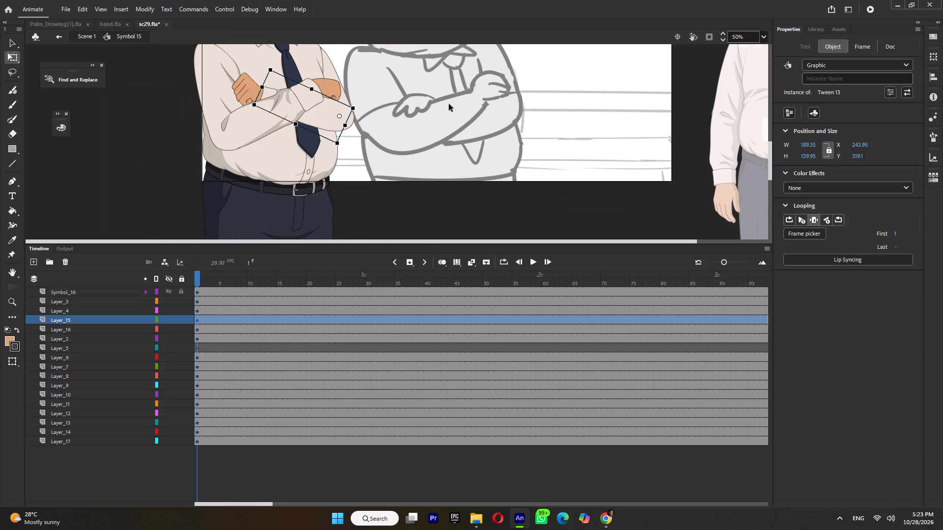
pyautogui.keyDown('ctrl'); pyautogui.click(428, 120); pyautogui.keyUp('ctrl')
# Select the teacher's head in Symbol 15, save sc29.fla, and return to Scene 1.
pyautogui.keyDown('ctrl'); pyautogui.scroll(-2, 296, 162); pyautogui.keyUp('ctrl')
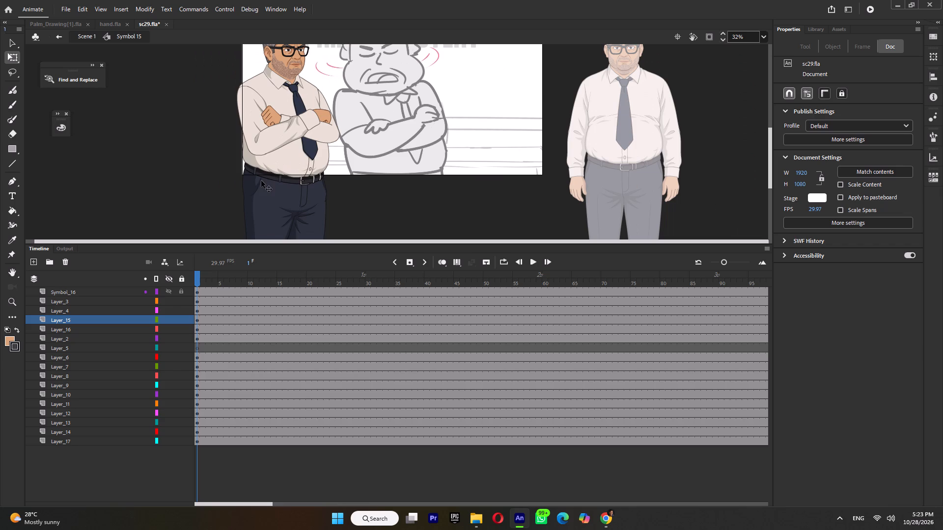
pyautogui.keyDown('ctrl'); pyautogui.scroll(-3, 277, 193); pyautogui.keyUp('ctrl')
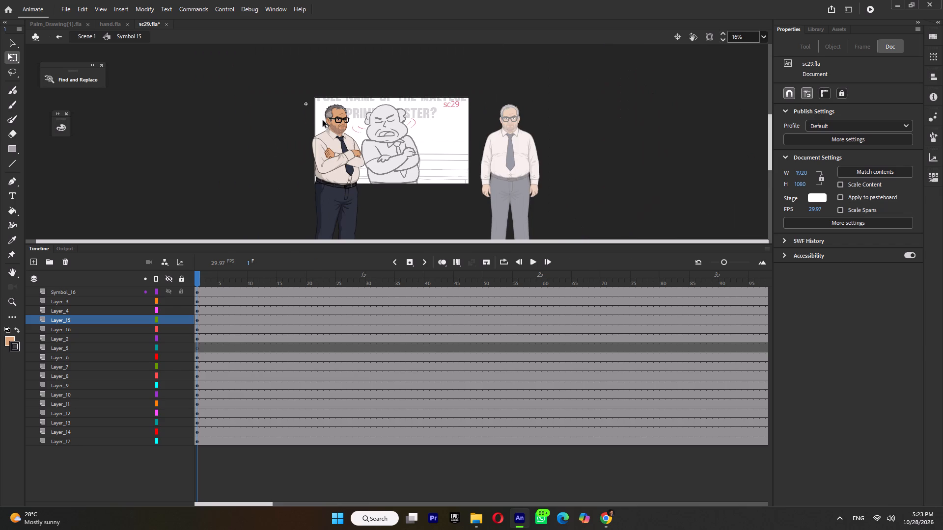
pyautogui.keyDown('ctrl'); pyautogui.scroll(4, 346, 118); pyautogui.keyUp('ctrl')
pyautogui.click(275, 114)
pyautogui.keyDown('ctrl'); pyautogui.scroll(3, 293, 127); pyautogui.keyUp('ctrl')
pyautogui.hotkey('ctrl', 's')
pyautogui.keyDown('ctrl'); pyautogui.doubleClick(394, 132); pyautogui.keyUp('ctrl')
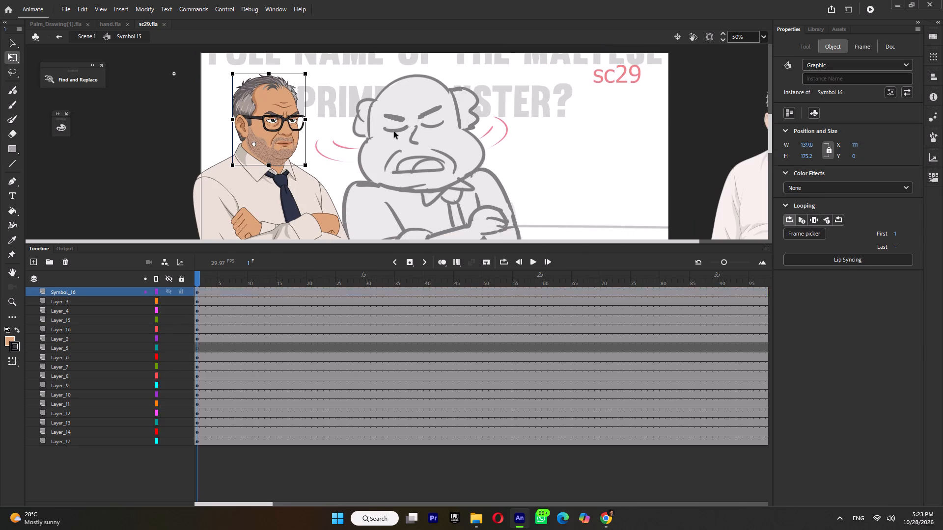
pyautogui.keyDown('ctrl'); pyautogui.scroll(-4, 394, 132); pyautogui.keyUp('ctrl')
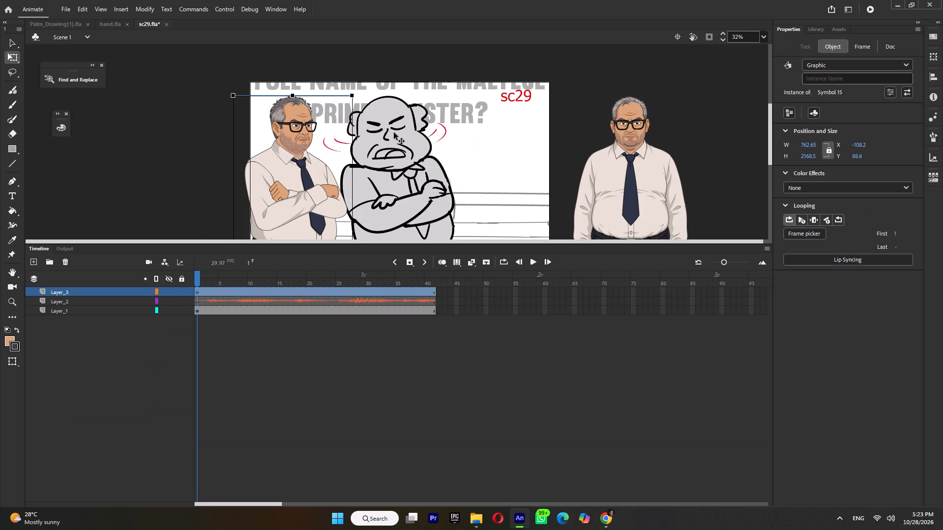
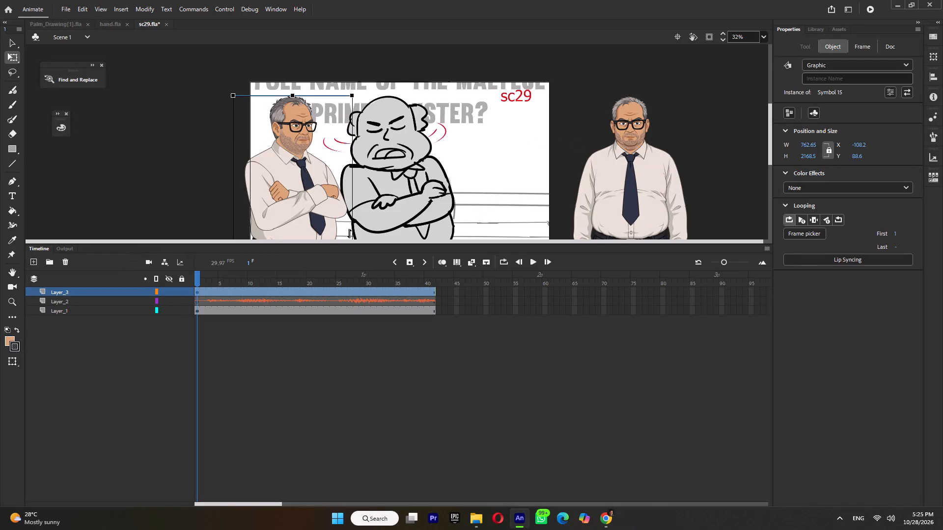
# Open the teacher's eye-area symbol (Symbol 13) for editing, inside the head (Symbol 16) of Symbol 15.
pyautogui.doubleClick(301, 116)
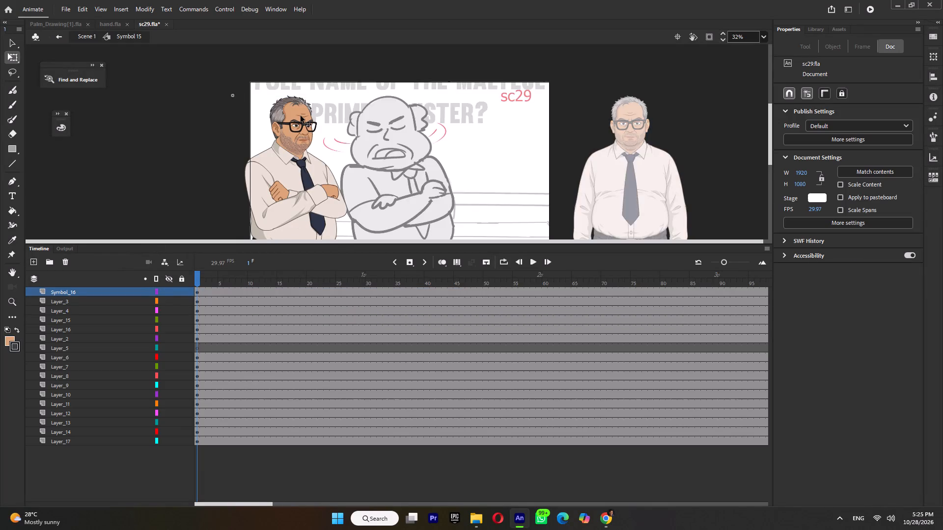
pyautogui.keyDown('ctrl'); pyautogui.scroll(10, 297, 125); pyautogui.keyUp('ctrl')
pyautogui.keyDown('ctrl'); pyautogui.doubleClick(271, 113); pyautogui.keyUp('ctrl')
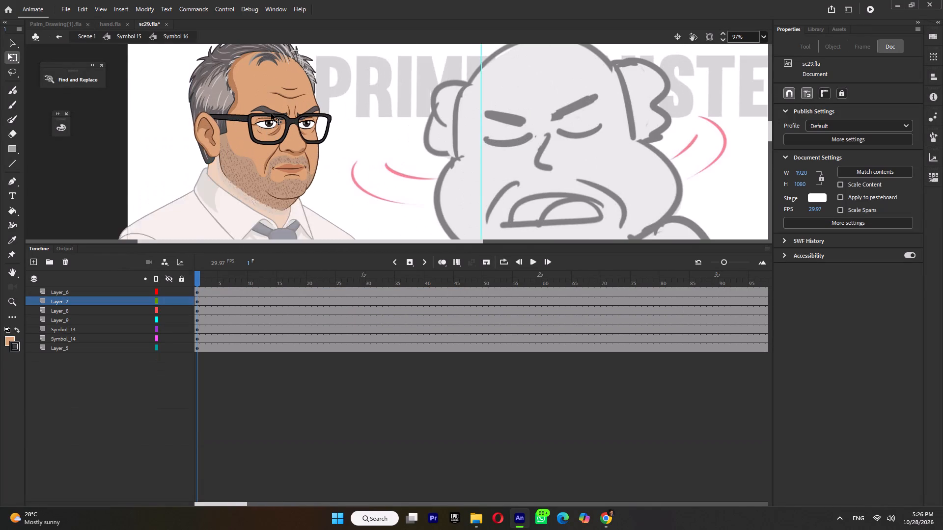
pyautogui.keyDown('ctrl'); pyautogui.scroll(5, 271, 113); pyautogui.keyUp('ctrl')
pyautogui.keyDown('ctrl'); pyautogui.doubleClick(266, 110); pyautogui.keyUp('ctrl')
# Unlock the MergedLayer_1 layer that holds the eye shapes in Symbol 13, and select its artwork.
pyautogui.click(261, 135)
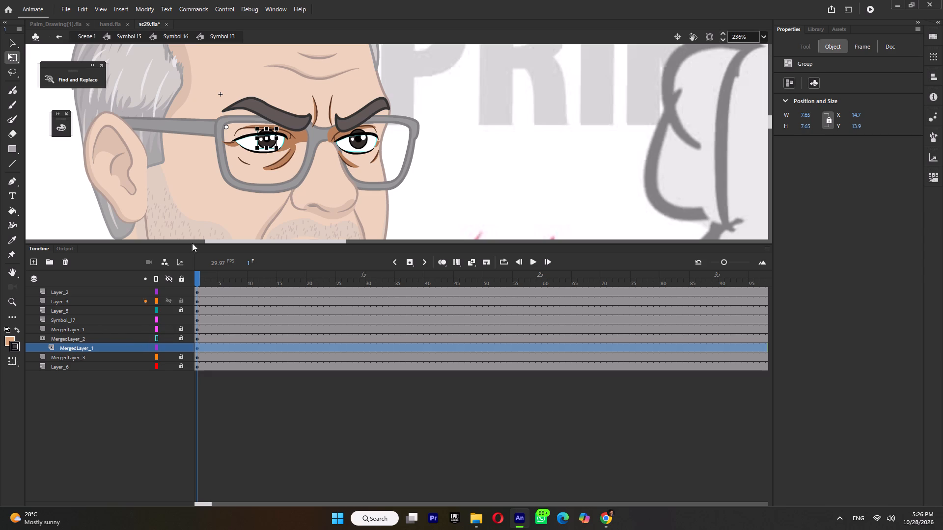
pyautogui.click(427, 118)
pyautogui.click(431, 116)
pyautogui.click(240, 136)
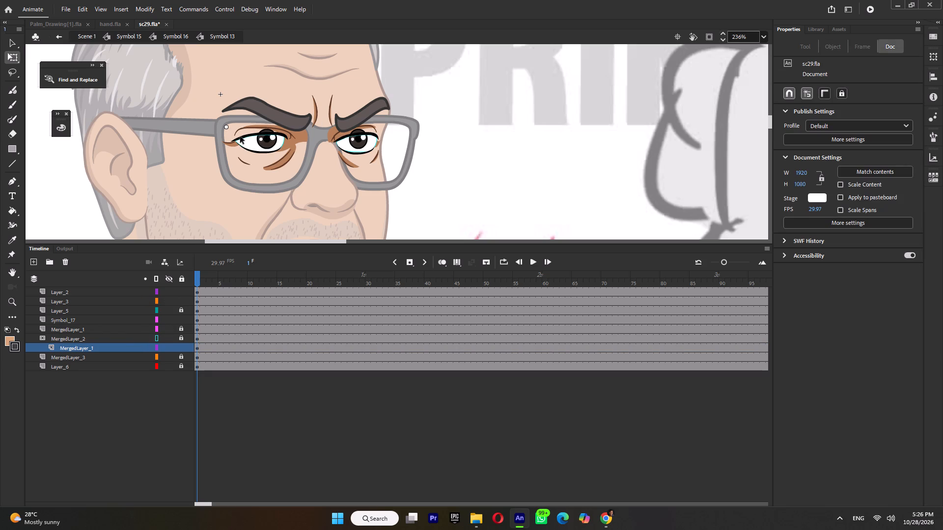
pyautogui.doubleClick(463, 120)
pyautogui.doubleClick(246, 136)
pyautogui.click(59, 330)
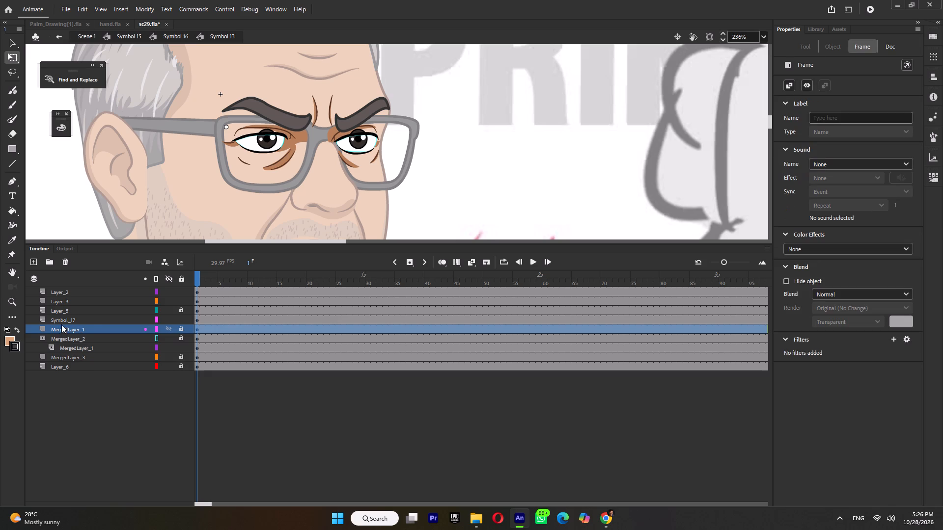
pyautogui.click(169, 327)
pyautogui.click(169, 327)
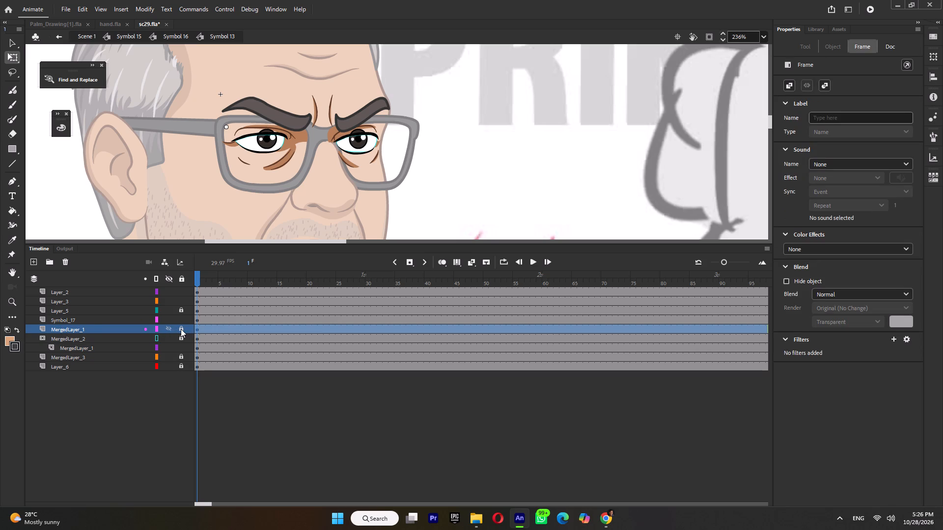
pyautogui.click(182, 329)
pyautogui.click(196, 330)
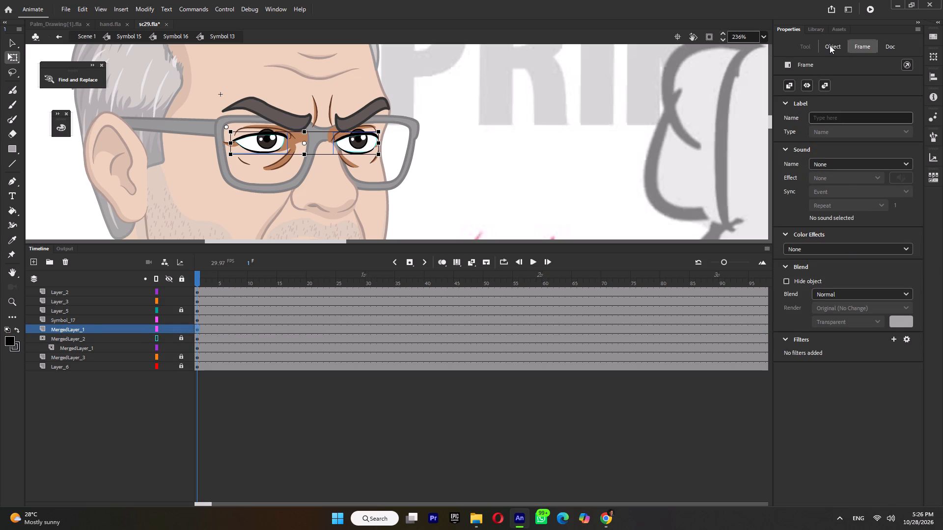
pyautogui.click(830, 45)
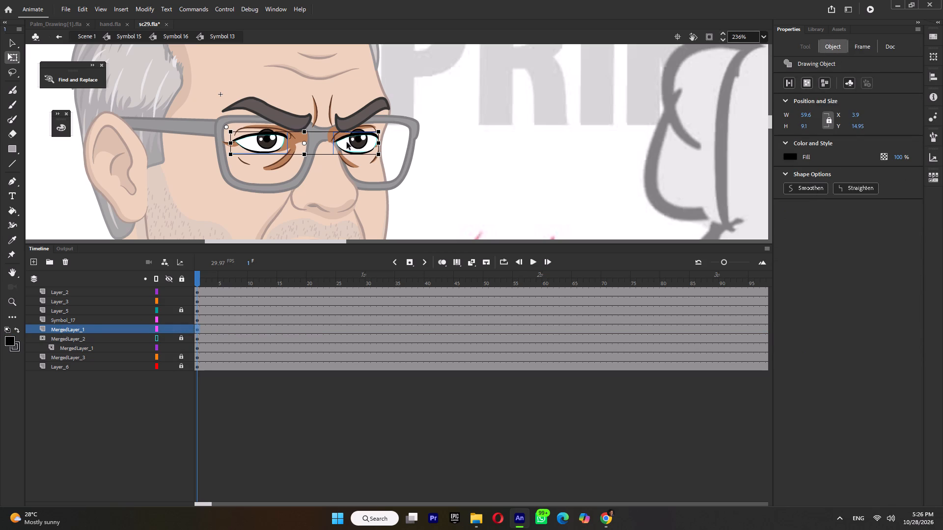
# Identify the eyelid symbol (Symbol 17) in Symbol 13 and set its looping to single frame at frame 1.
pyautogui.click(409, 134)
pyautogui.click(361, 134)
pyautogui.click(361, 134)
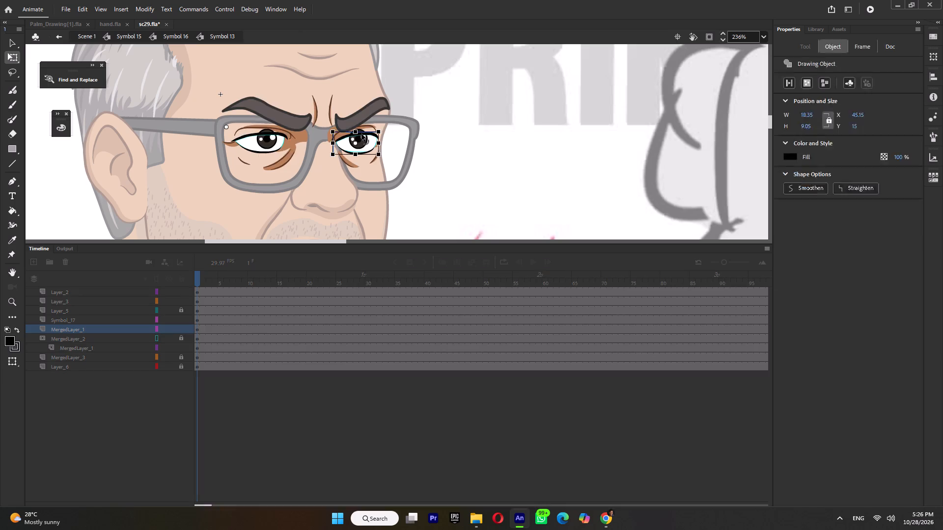
pyautogui.doubleClick(432, 132)
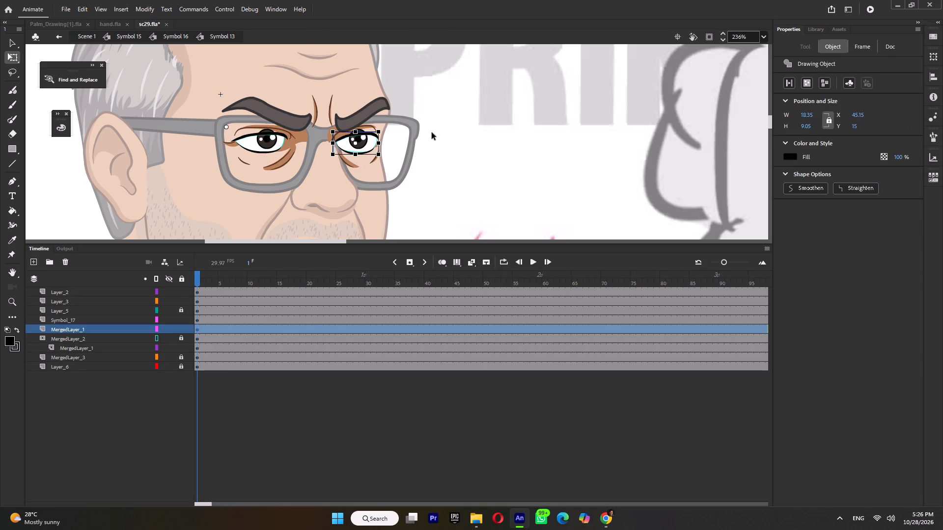
pyautogui.click(169, 318)
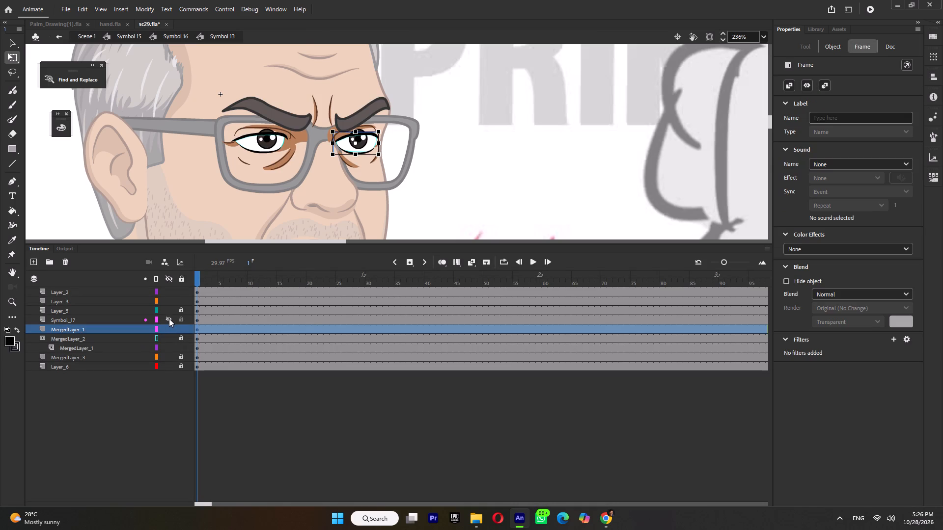
pyautogui.click(169, 318)
pyautogui.moveTo(201, 284); pyautogui.dragTo(235, 293)
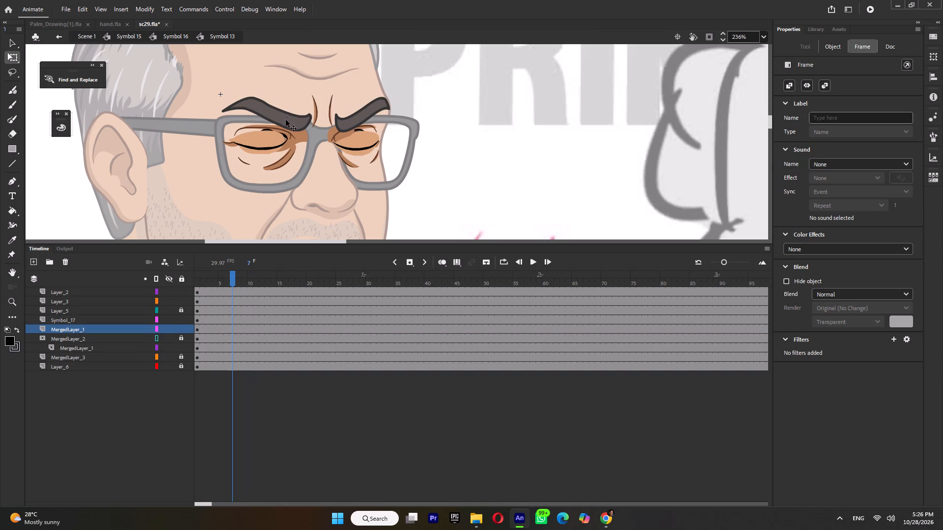
pyautogui.click(270, 137)
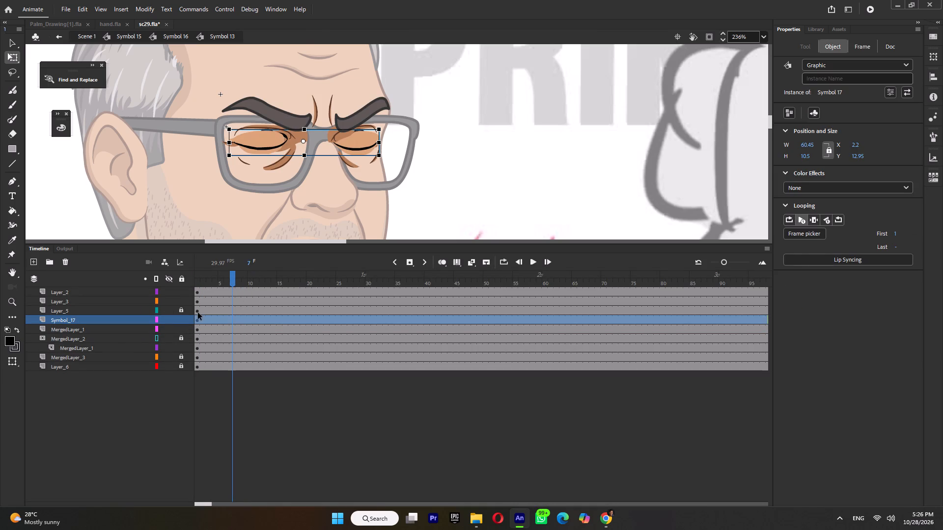
pyautogui.click(197, 318)
pyautogui.click(838, 43)
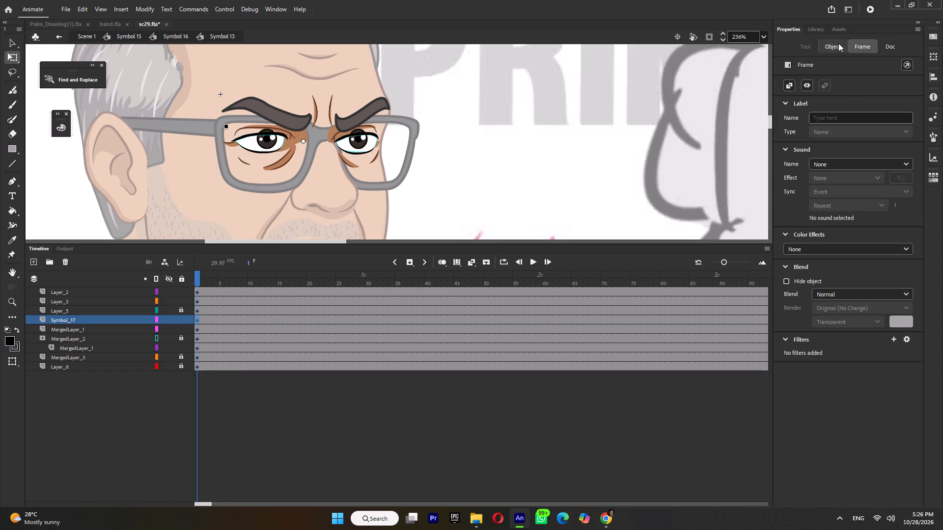
pyautogui.click(814, 221)
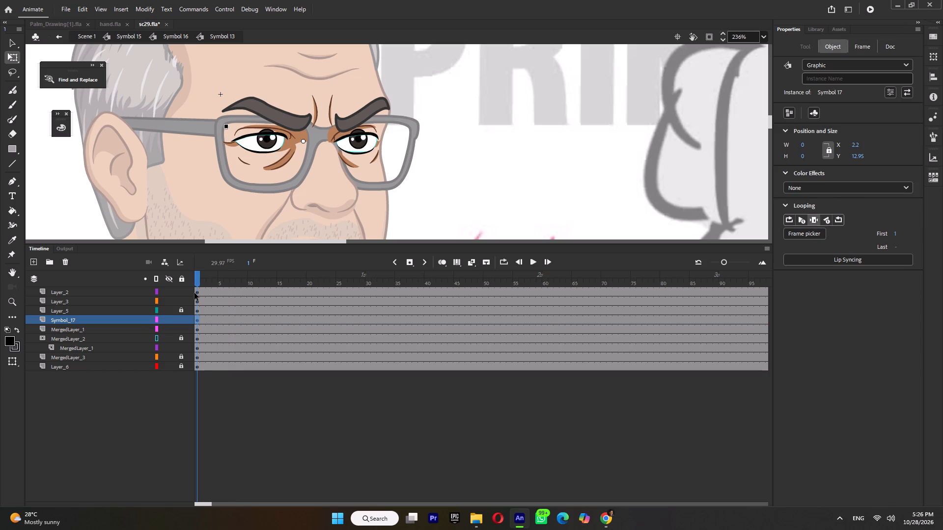
# Rename the Symbol_17 layer as blink.
pyautogui.doubleClick(67, 319)
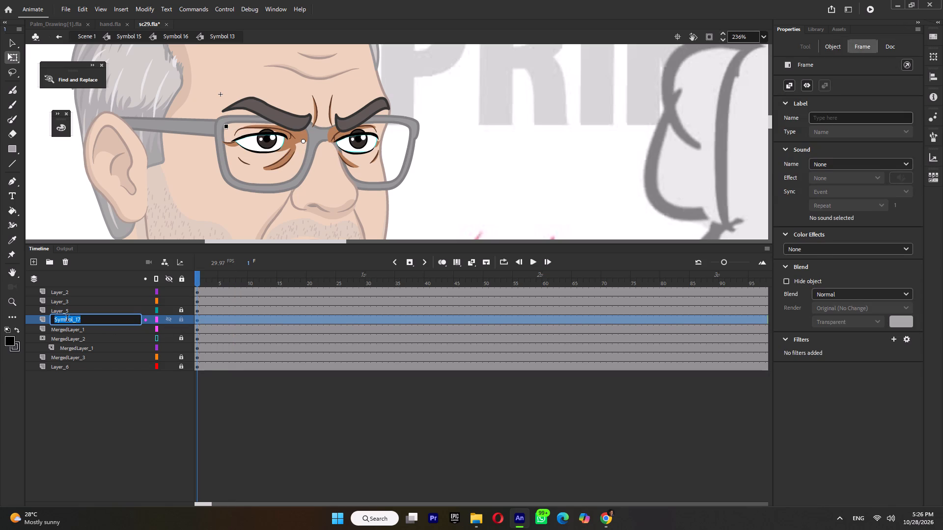
pyautogui.write('blink')
pyautogui.press('Return')
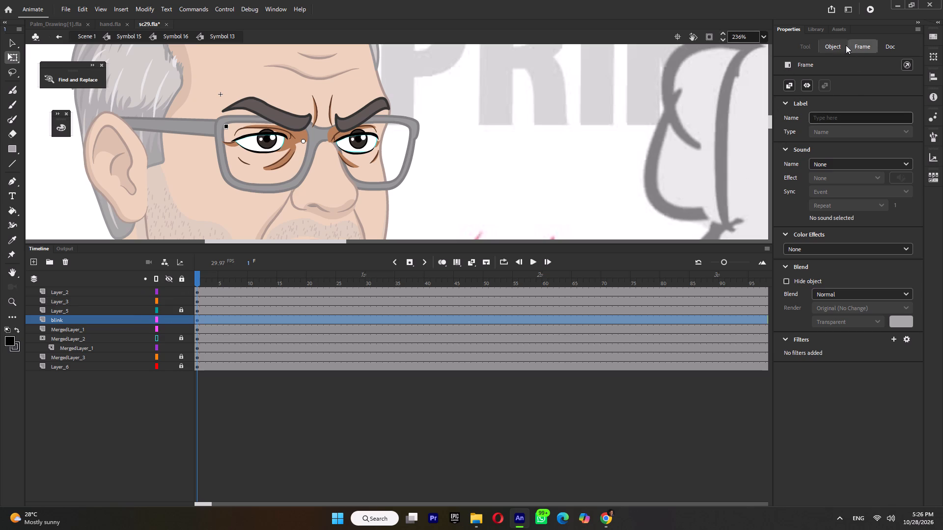
# Try the eyelid poses of Symbol 17, choose the fully closed frame 7, and return to Symbol 16.
pyautogui.click(832, 48)
pyautogui.click(804, 228)
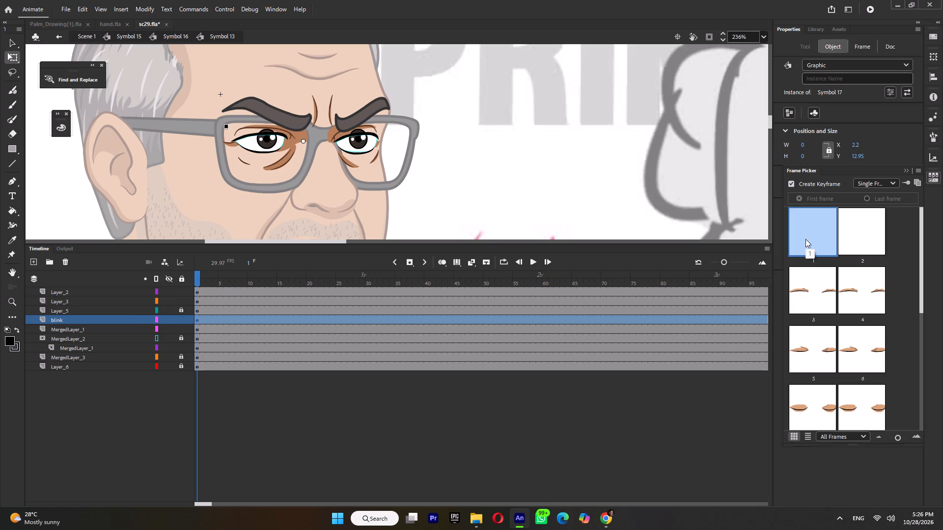
pyautogui.click(806, 281)
pyautogui.click(810, 252)
pyautogui.click(812, 426)
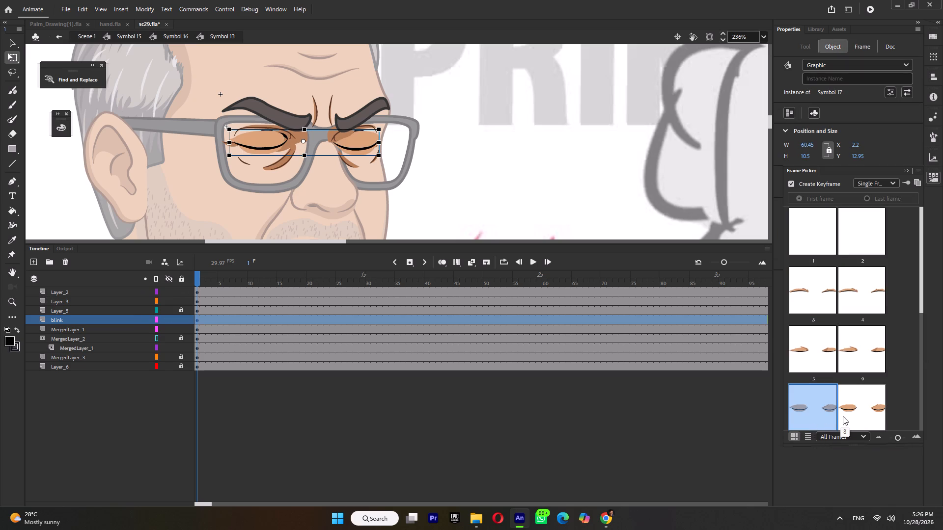
pyautogui.click(859, 413)
pyautogui.click(816, 360)
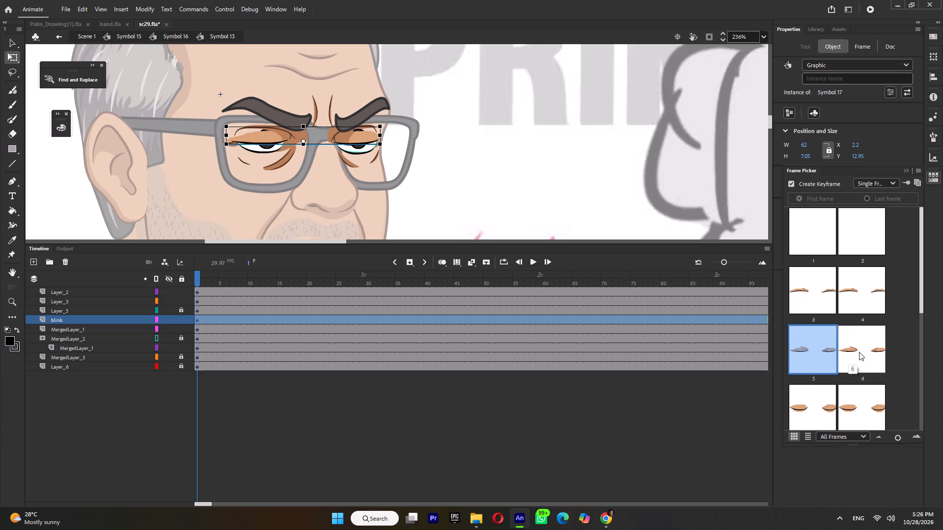
pyautogui.click(859, 352)
pyautogui.click(829, 395)
pyautogui.doubleClick(575, 204)
pyautogui.keyDown('ctrl'); pyautogui.scroll(-6, 576, 187); pyautogui.keyUp('ctrl')
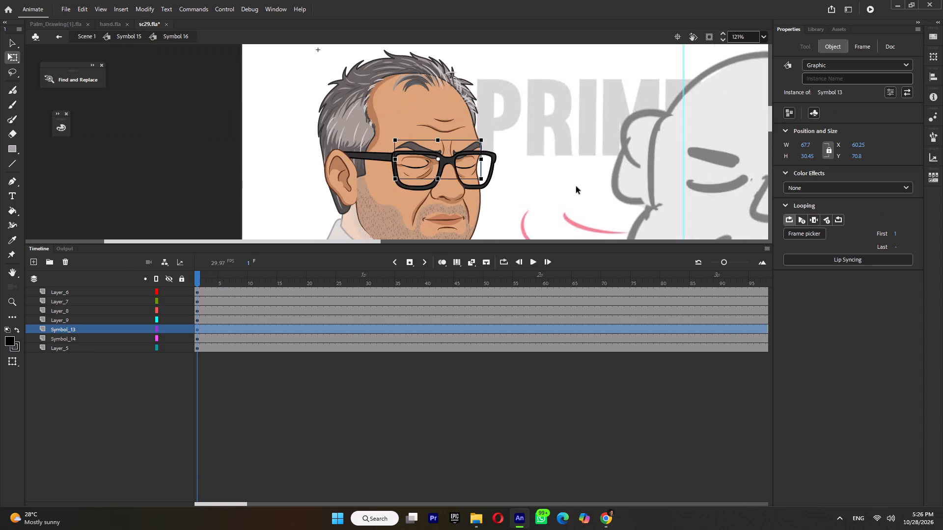
pyautogui.keyDown('ctrl'); pyautogui.scroll(-3, 576, 186); pyautogui.keyUp('ctrl')
# Reopen Symbol 13 and move the near eyebrow's (Symbol 18) transformation point to its outer end.
pyautogui.keyDown('ctrl'); pyautogui.scroll(4, 323, 175); pyautogui.keyUp('ctrl')
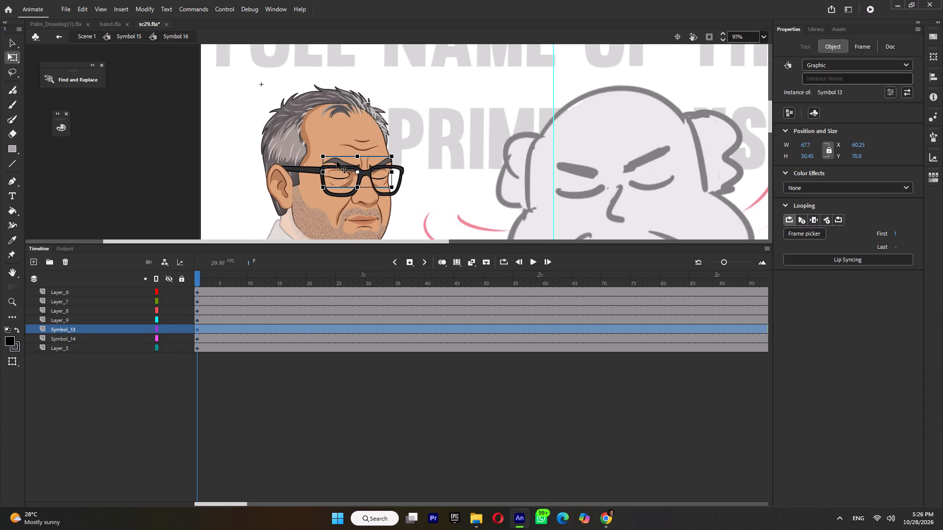
pyautogui.tripleClick(337, 161)
pyautogui.keyDown('ctrl'); pyautogui.scroll(5, 339, 160); pyautogui.keyUp('ctrl')
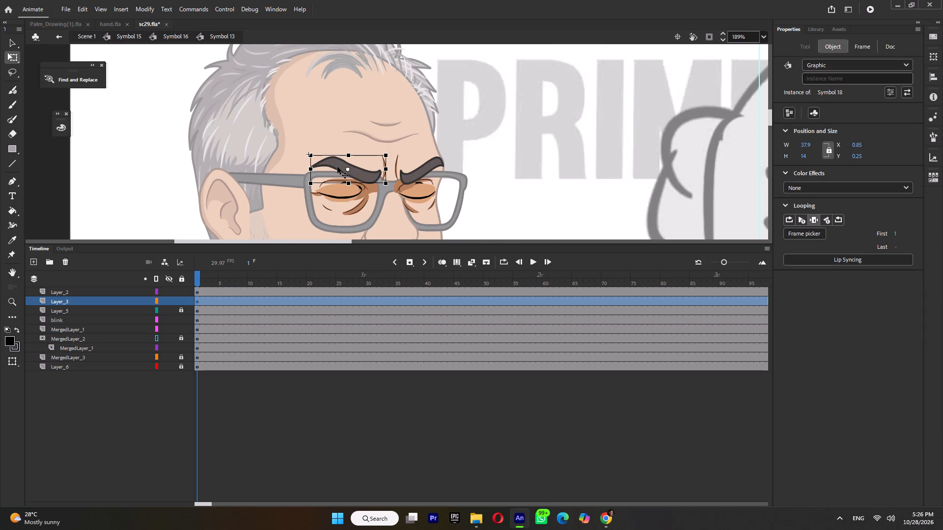
pyautogui.moveTo(347, 168); pyautogui.dragTo(318, 165)
pyautogui.moveTo(318, 165); pyautogui.dragTo(310, 166)
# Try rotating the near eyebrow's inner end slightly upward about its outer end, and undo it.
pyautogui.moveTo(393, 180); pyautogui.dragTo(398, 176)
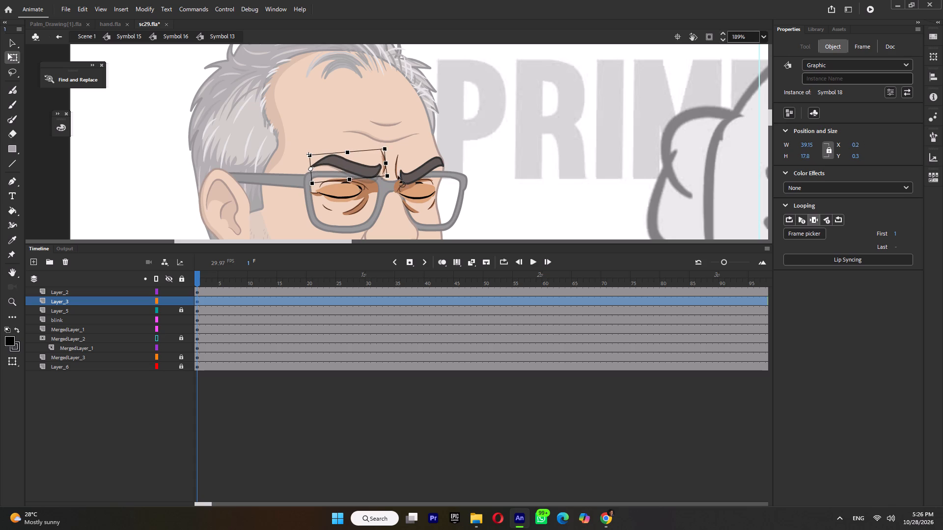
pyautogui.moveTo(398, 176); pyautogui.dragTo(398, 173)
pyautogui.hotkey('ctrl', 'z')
# Check the eyebrow poses inside Symbol 18, return to Symbol 13, and set the near eyebrow to frame 2.
pyautogui.doubleClick(363, 170)
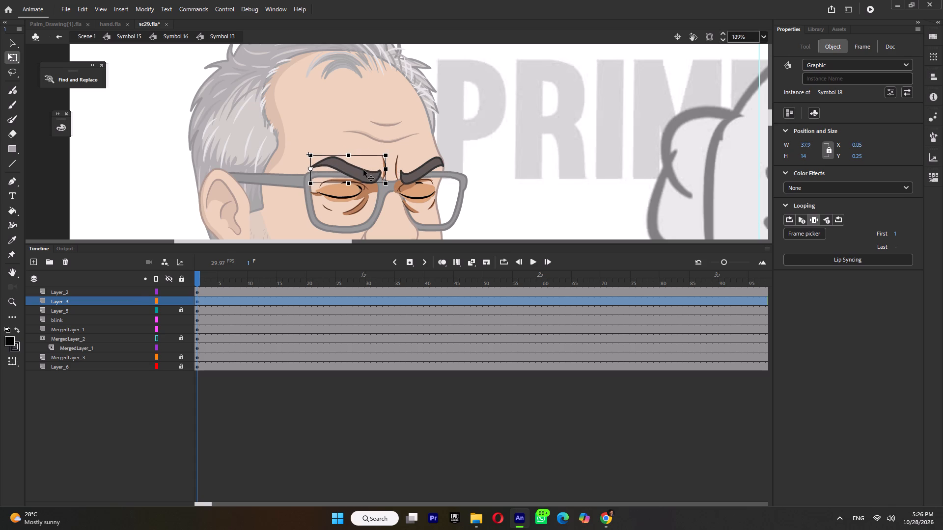
pyautogui.click(364, 175)
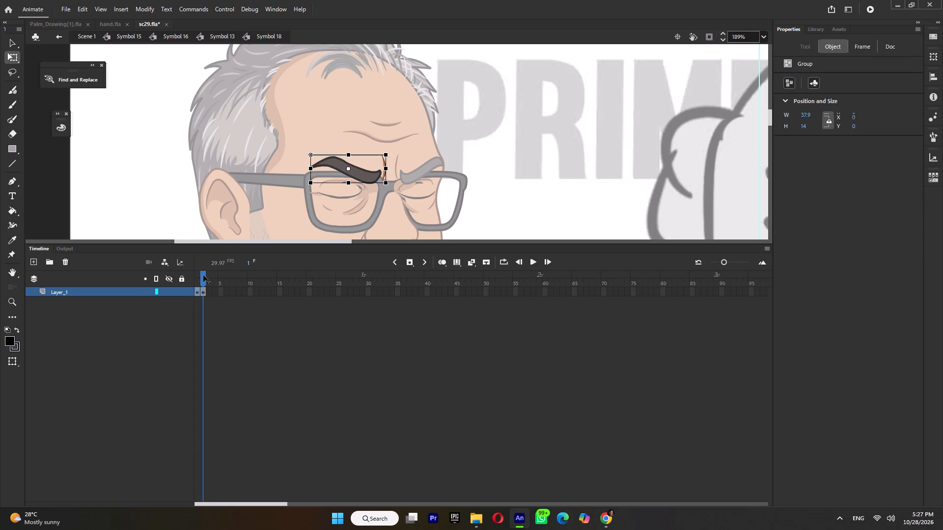
pyautogui.click(203, 275)
pyautogui.doubleClick(515, 180)
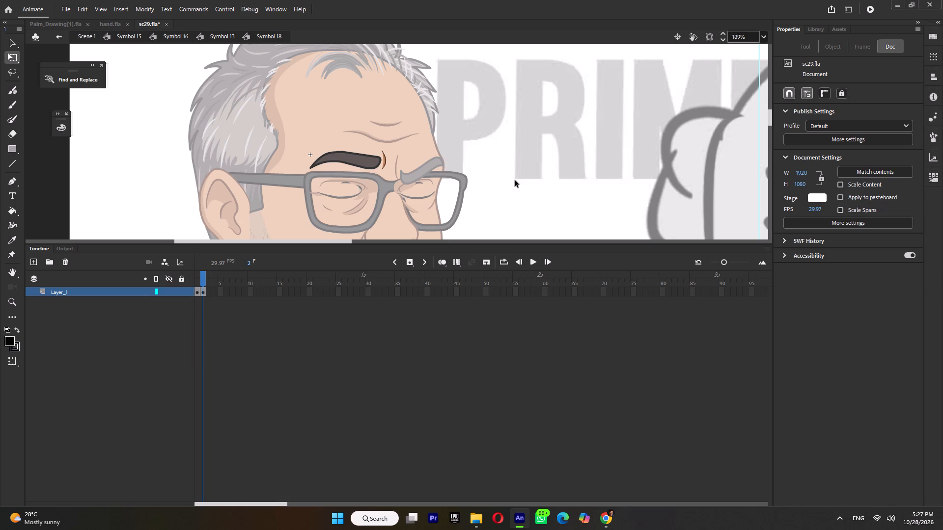
pyautogui.click(806, 237)
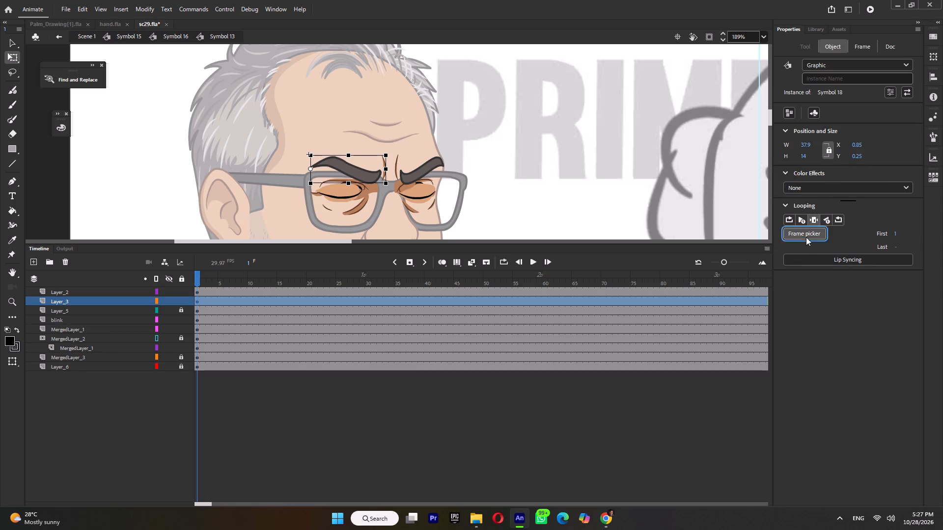
pyautogui.click(859, 237)
# Set the far eyebrow (Symbol 19) to frame 2.
pyautogui.click(431, 166)
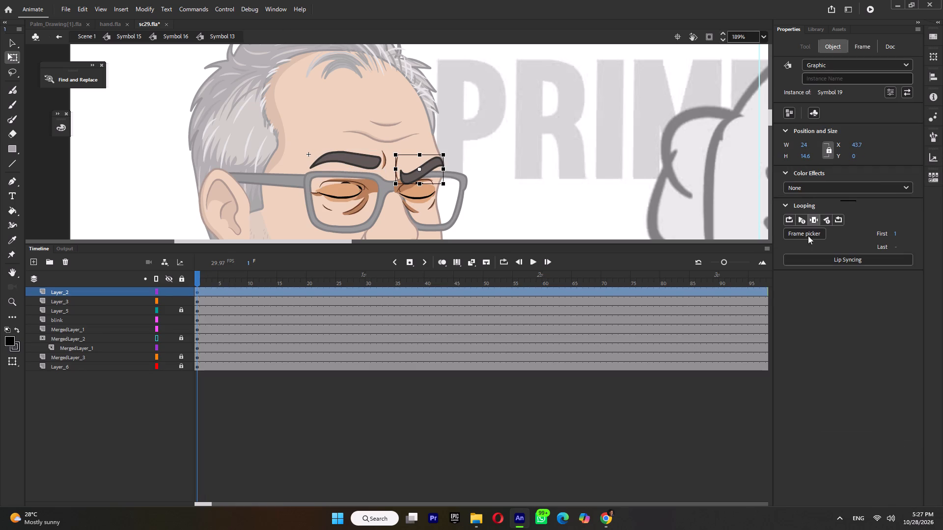
pyautogui.click(811, 230)
pyautogui.click(857, 241)
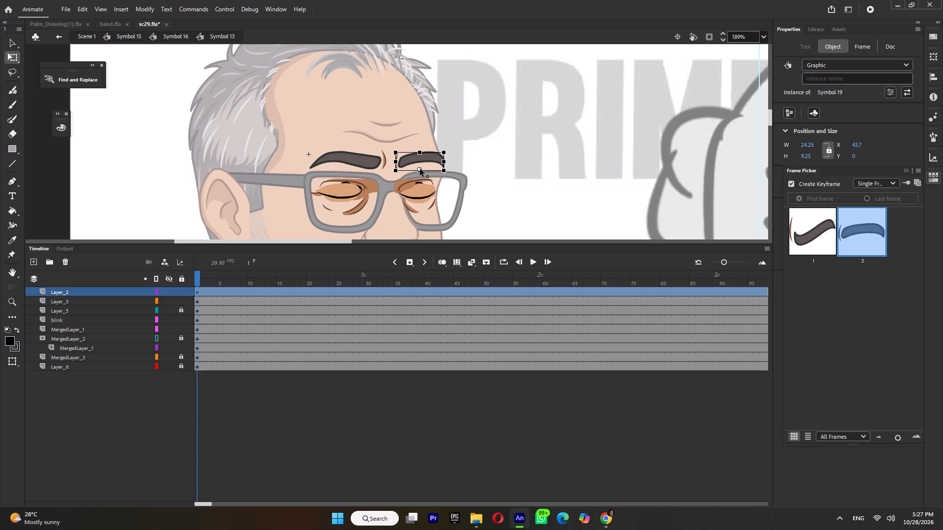
# Move the far eyebrow's transformation point to its outer end and rotate its inner end slightly downward.
pyautogui.moveTo(420, 169); pyautogui.dragTo(444, 168)
pyautogui.moveTo(398, 177); pyautogui.dragTo(398, 182)
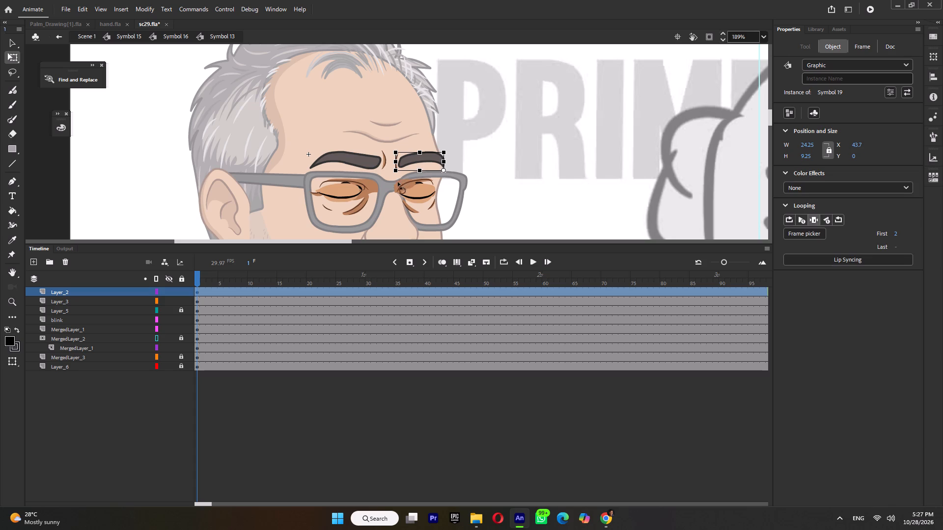
pyautogui.moveTo(398, 182); pyautogui.dragTo(397, 183)
# Rotate the near eyebrow (Symbol 18) so its inner end tips slightly downward, and return to Symbol 16.
pyautogui.click(362, 162)
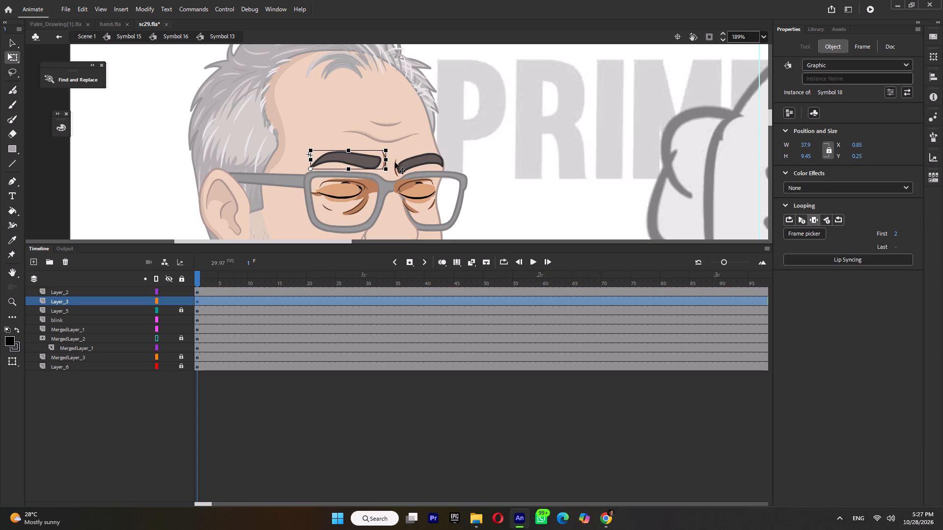
pyautogui.moveTo(393, 167); pyautogui.dragTo(392, 174)
pyautogui.doubleClick(560, 158)
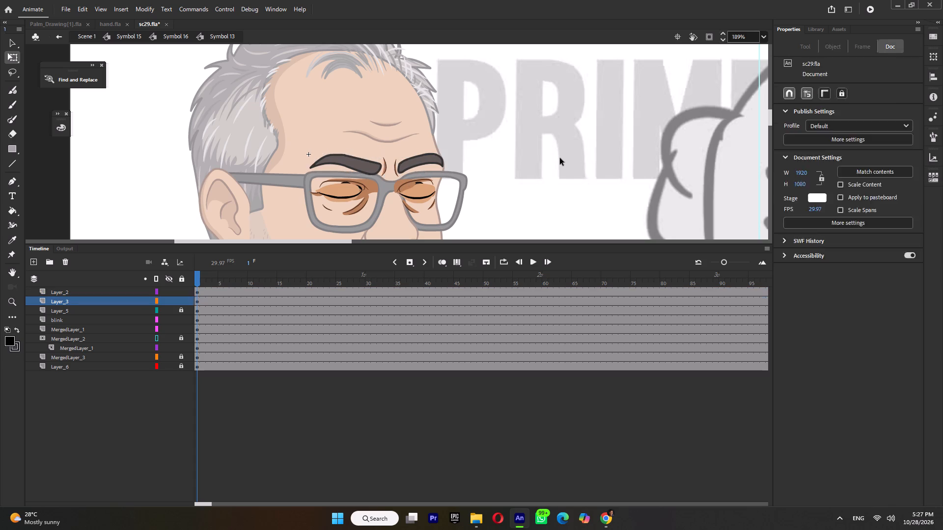
pyautogui.keyDown('ctrl'); pyautogui.scroll(-9, 520, 168); pyautogui.keyUp('ctrl')
pyautogui.keyDown('ctrl'); pyautogui.click(485, 167); pyautogui.keyUp('ctrl')
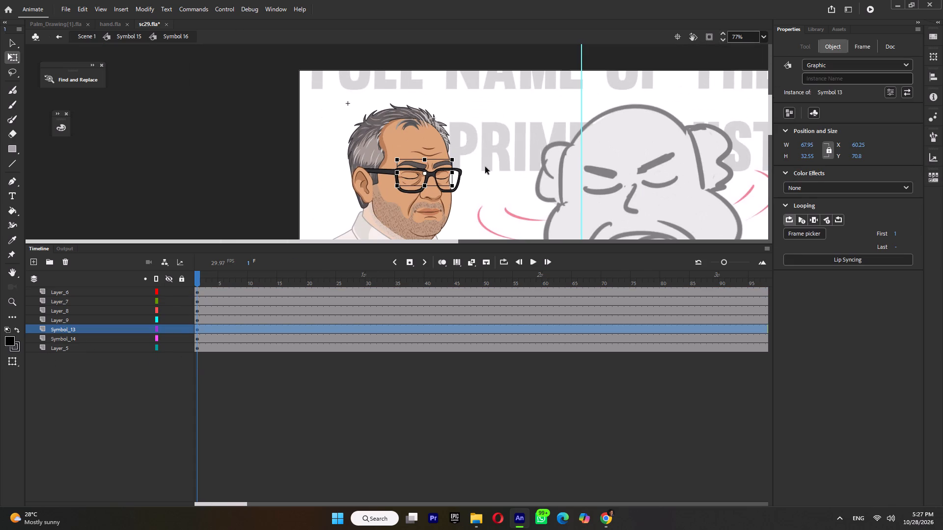
# Reshape the curved edges of the far eyebrow's outline inside Symbol 19's nested groups, and return to Symbol 16.
pyautogui.keyDown('ctrl'); pyautogui.scroll(5, 452, 173); pyautogui.keyUp('ctrl')
pyautogui.tripleClick(436, 148)
pyautogui.doubleClick(436, 148)
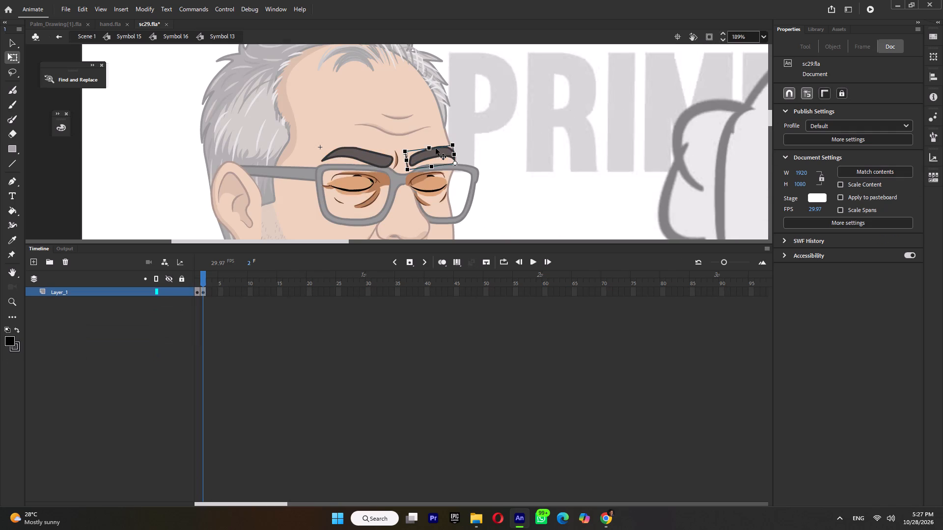
pyautogui.keyDown('ctrl'); pyautogui.scroll(6, 436, 149); pyautogui.keyUp('ctrl')
pyautogui.doubleClick(438, 155)
pyautogui.doubleClick(438, 164)
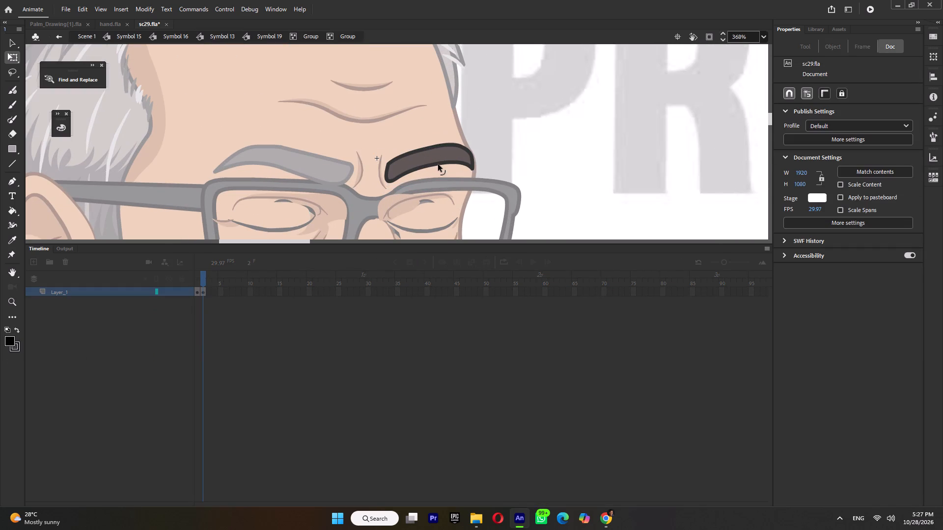
pyautogui.moveTo(439, 163); pyautogui.dragTo(440, 170)
pyautogui.click(444, 146)
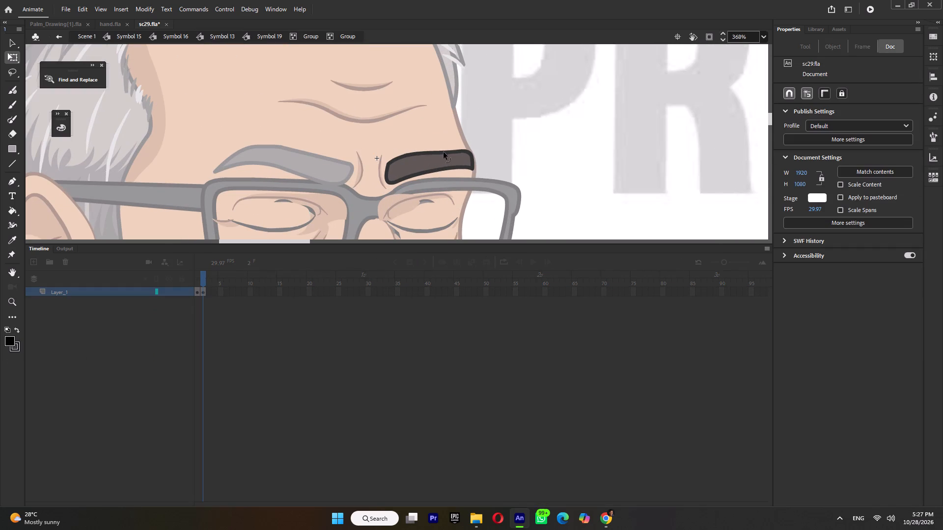
pyautogui.click(408, 155)
pyautogui.click(393, 159)
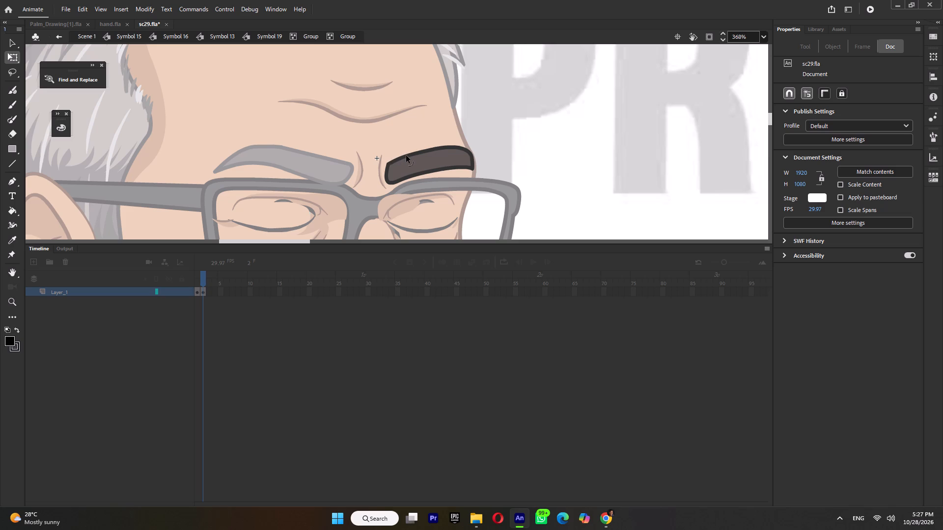
pyautogui.click(406, 156)
pyautogui.click(388, 164)
pyautogui.click(403, 159)
pyautogui.click(430, 152)
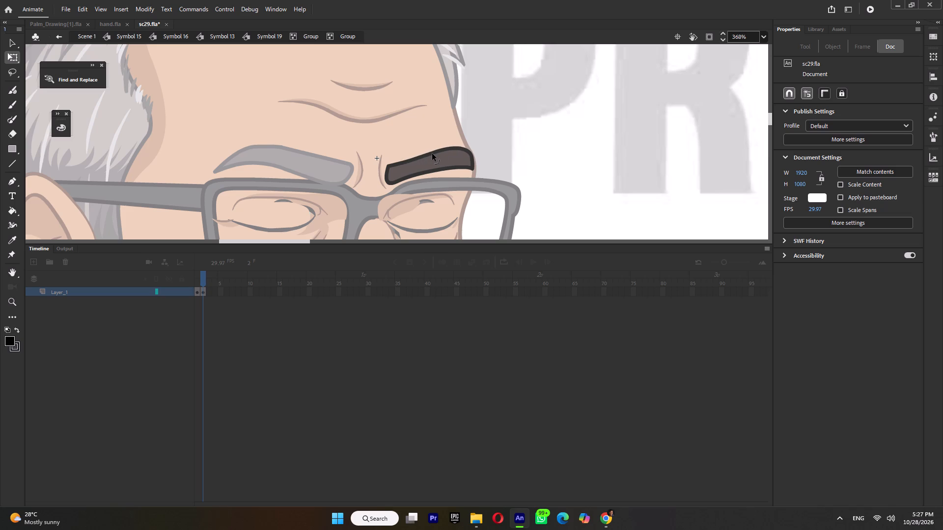
pyautogui.click(412, 176)
pyautogui.doubleClick(516, 138)
pyautogui.keyDown('ctrl'); pyautogui.scroll(-3, 517, 141); pyautogui.keyUp('ctrl')
pyautogui.keyDown('ctrl'); pyautogui.doubleClick(517, 141); pyautogui.keyUp('ctrl')
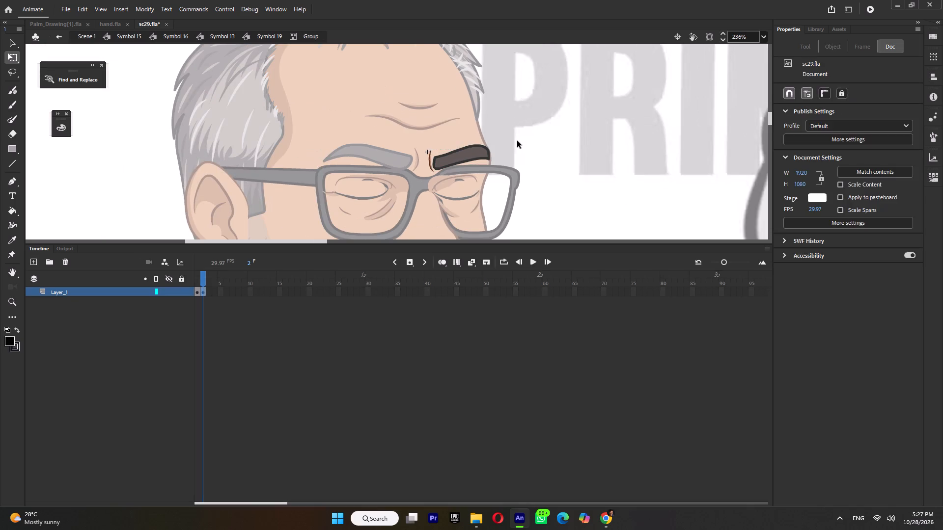
pyautogui.keyDown('ctrl'); pyautogui.scroll(-3, 517, 141); pyautogui.keyUp('ctrl')
pyautogui.keyDown('ctrl'); pyautogui.doubleClick(517, 141); pyautogui.keyUp('ctrl')
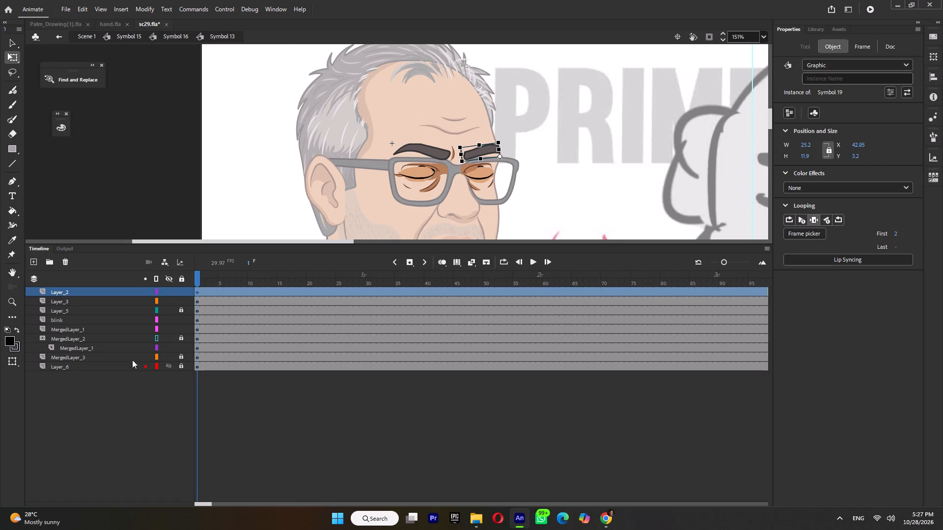
pyautogui.click(439, 155)
pyautogui.doubleClick(539, 149)
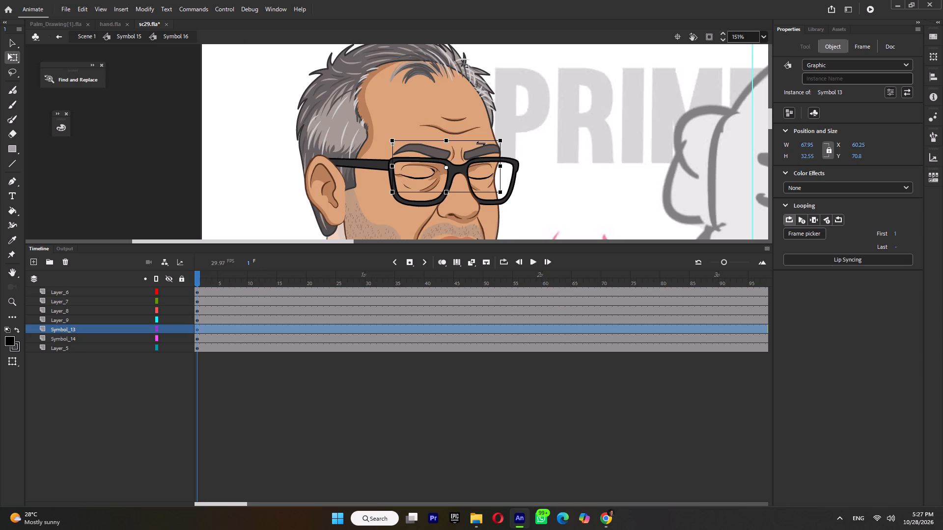
# Set the stroke size of the near eye's closed lash line to 1.5 inside Symbol 17's group.
pyautogui.click(424, 179)
pyautogui.tripleClick(424, 179)
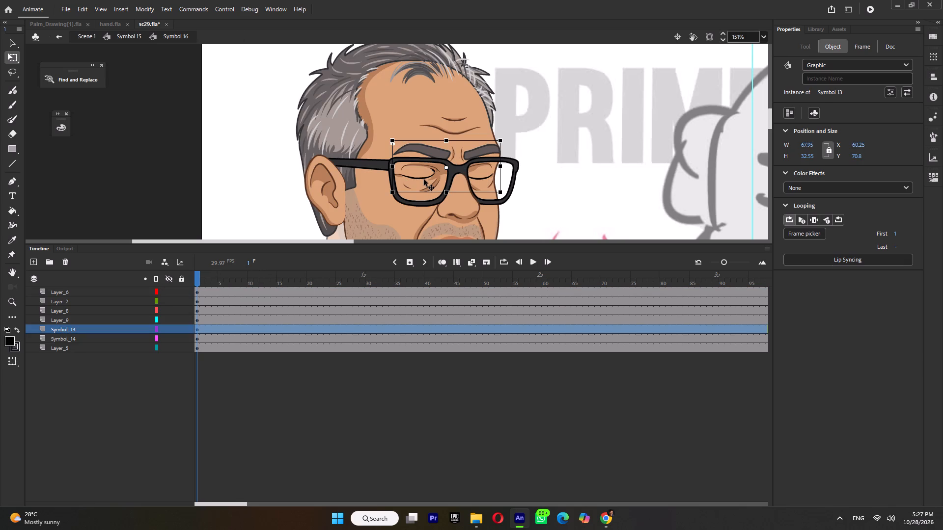
pyautogui.keyDown('ctrl'); pyautogui.scroll(9, 424, 179); pyautogui.keyUp('ctrl')
pyautogui.tripleClick(424, 179)
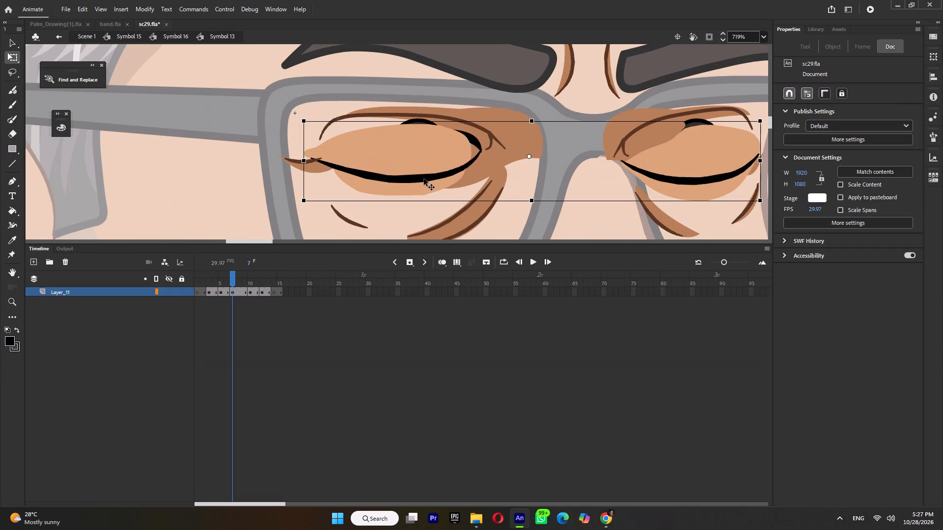
pyautogui.doubleClick(424, 179)
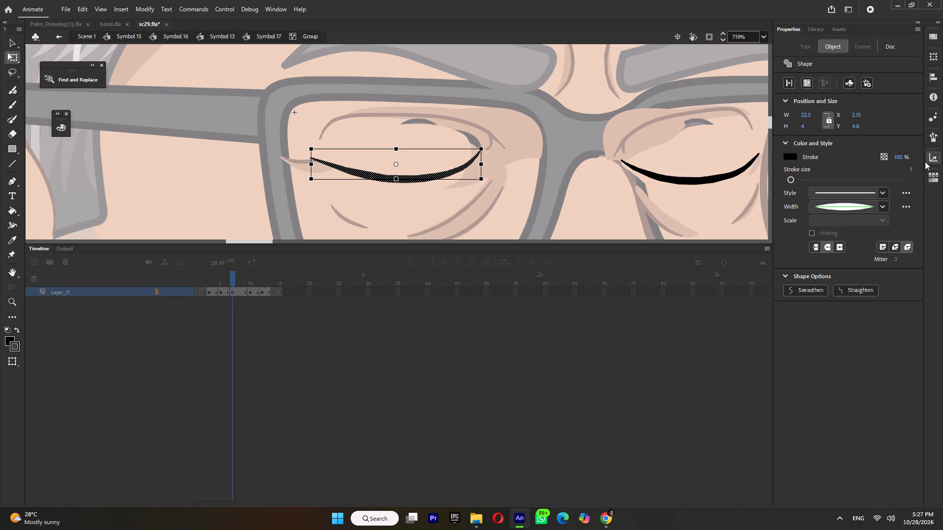
pyautogui.click(912, 171)
pyautogui.write('1.')
pyautogui.press('5')
# Set the far eye's closed lash line to the same 1.5 stroke size and leave Symbol 17.
pyautogui.click(676, 183)
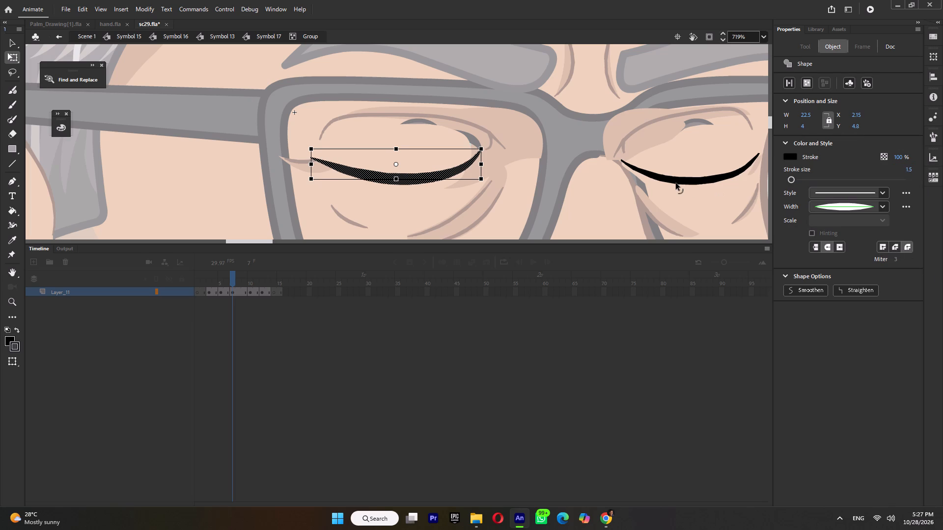
pyautogui.write('1.5')
pyautogui.click(912, 170)
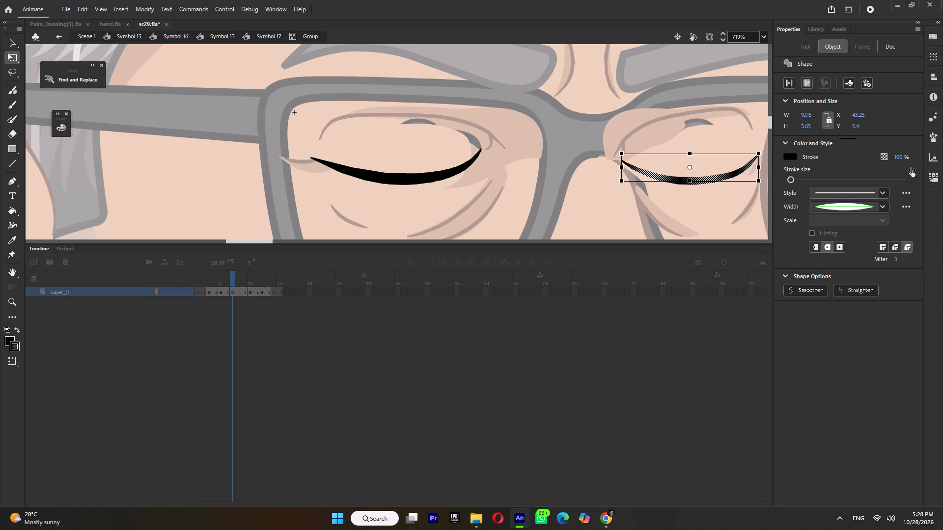
pyautogui.click(910, 170)
pyautogui.click(912, 169)
pyautogui.write('1.')
pyautogui.press('5')
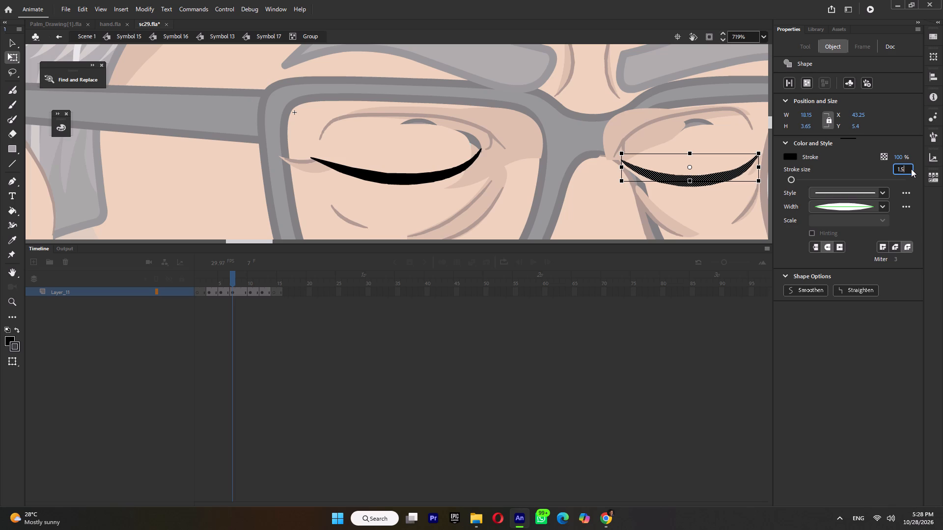
pyautogui.press('Return')
pyautogui.keyDown('ctrl'); pyautogui.doubleClick(440, 200); pyautogui.keyUp('ctrl')
pyautogui.keyDown('ctrl'); pyautogui.scroll(-6, 440, 200); pyautogui.keyUp('ctrl')
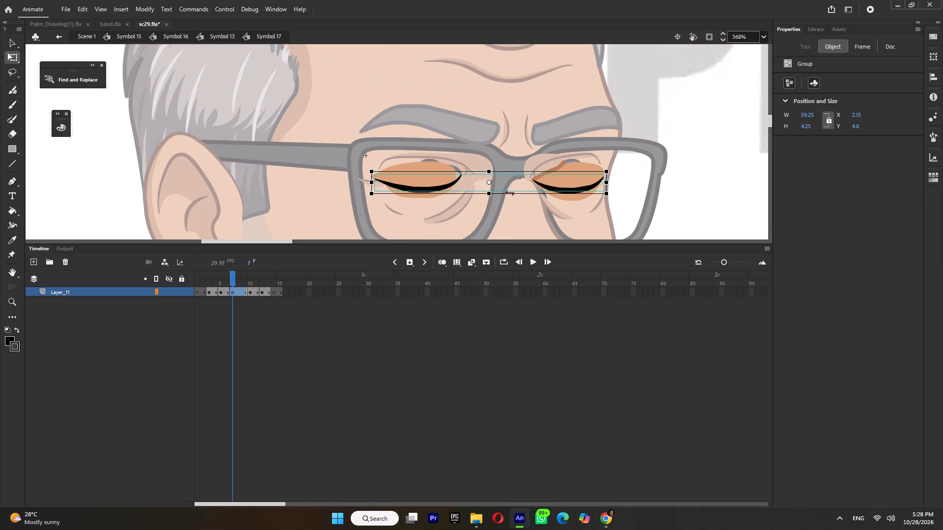
pyautogui.keyDown('ctrl'); pyautogui.doubleClick(700, 196); pyautogui.keyUp('ctrl')
pyautogui.keyDown('ctrl'); pyautogui.click(689, 191); pyautogui.keyUp('ctrl')
pyautogui.keyDown('ctrl'); pyautogui.click(689, 191); pyautogui.keyUp('ctrl')
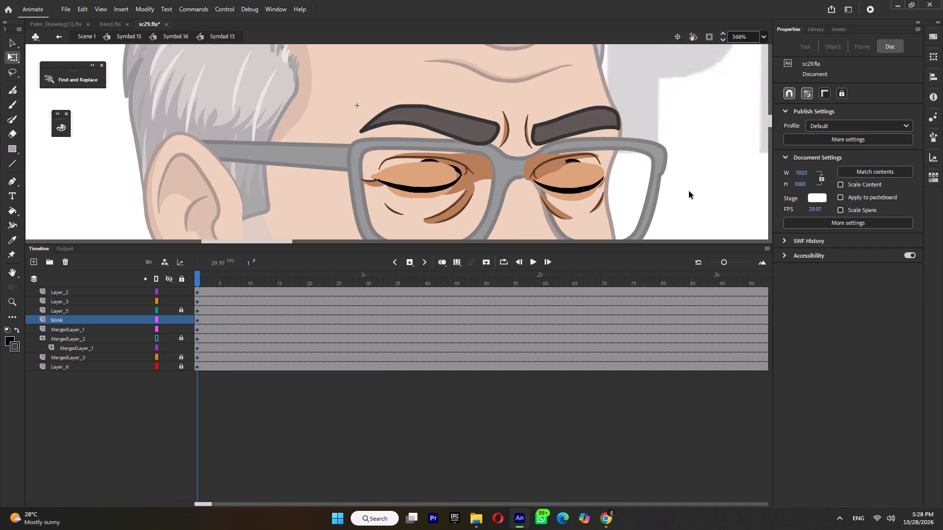
pyautogui.keyDown('ctrl'); pyautogui.doubleClick(689, 191); pyautogui.keyUp('ctrl')
# Inspect the black shape at the near eye's inner corner in Symbol 13, and check the eyes in Scene 1.
pyautogui.keyDown('ctrl'); pyautogui.doubleClick(429, 177); pyautogui.keyUp('ctrl')
pyautogui.keyDown('ctrl'); pyautogui.scroll(4, 464, 178); pyautogui.keyUp('ctrl')
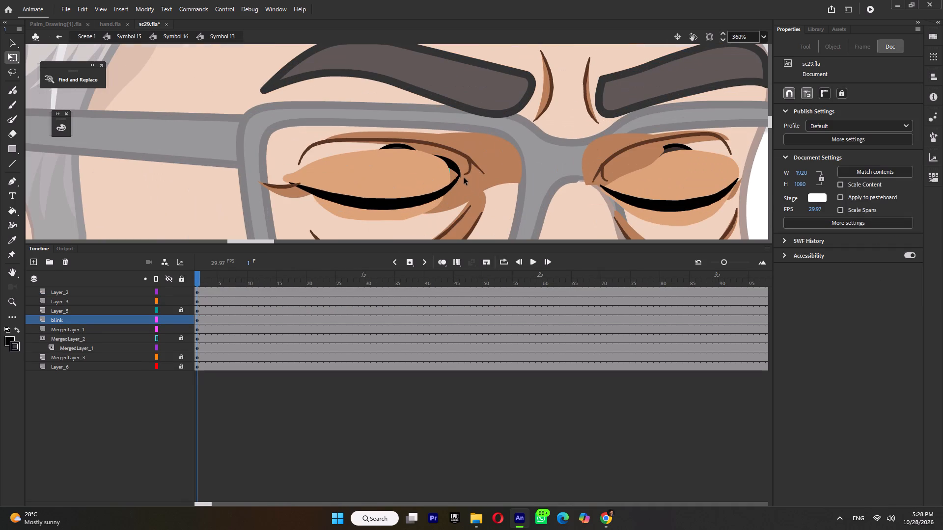
pyautogui.doubleClick(442, 174)
pyautogui.keyDown('ctrl'); pyautogui.tripleClick(455, 165); pyautogui.keyUp('ctrl')
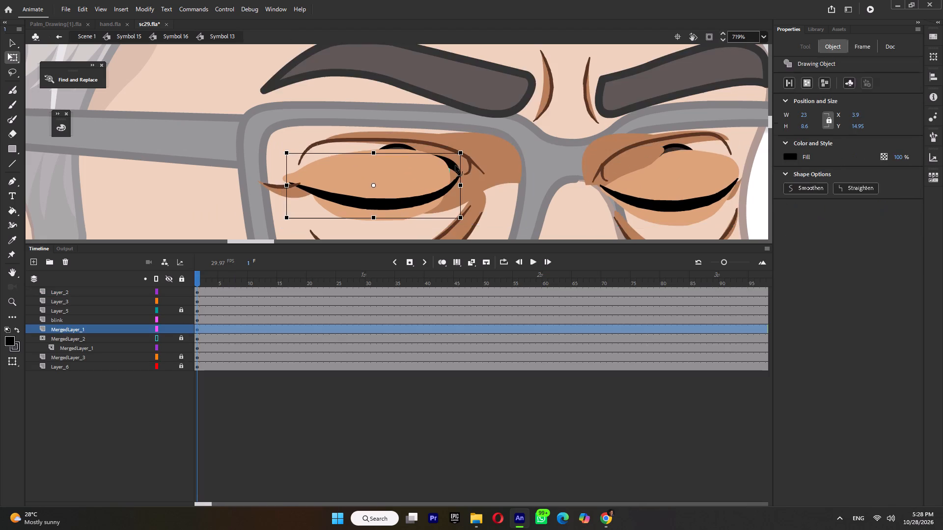
pyautogui.click(455, 165)
pyautogui.doubleClick(477, 149)
pyautogui.keyDown('ctrl'); pyautogui.click(81, 36); pyautogui.keyUp('ctrl')
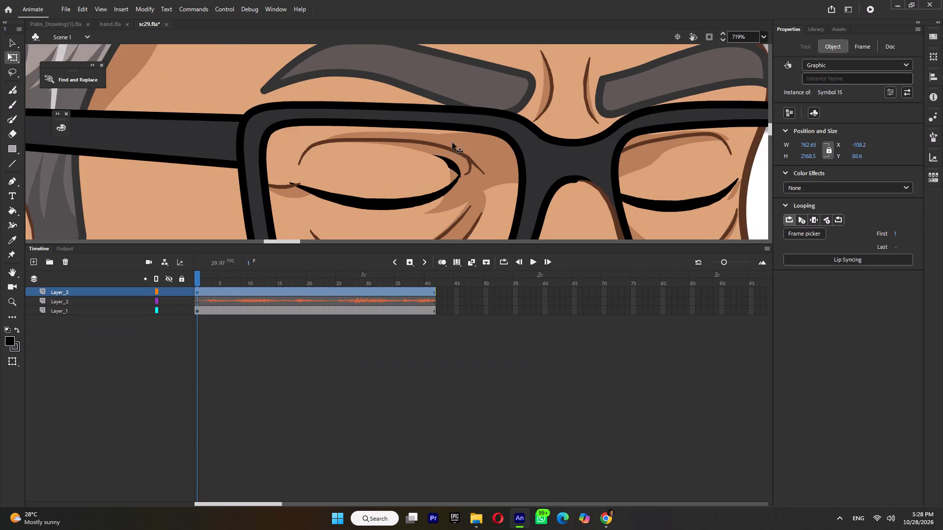
pyautogui.keyDown('ctrl'); pyautogui.scroll(-3, 546, 159); pyautogui.keyUp('ctrl')
pyautogui.keyDown('ctrl'); pyautogui.scroll(2, 474, 166); pyautogui.keyUp('ctrl')
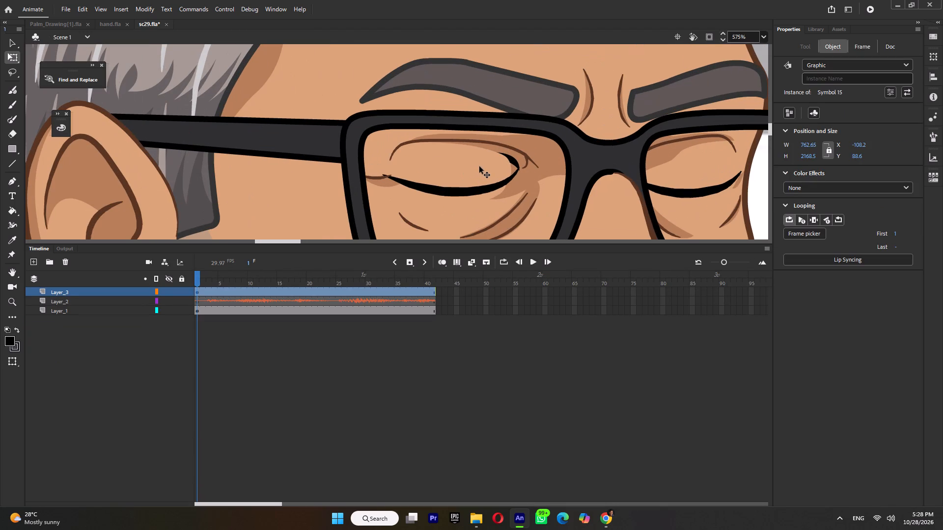
# Examine how the eyelid shape in Symbol 17 covers the near eye's inner corner, and return to Symbol 13.
pyautogui.doubleClick(479, 166)
pyautogui.doubleClick(494, 168)
pyautogui.doubleClick(499, 168)
pyautogui.keyDown('ctrl'); pyautogui.scroll(3, 507, 166); pyautogui.keyUp('ctrl')
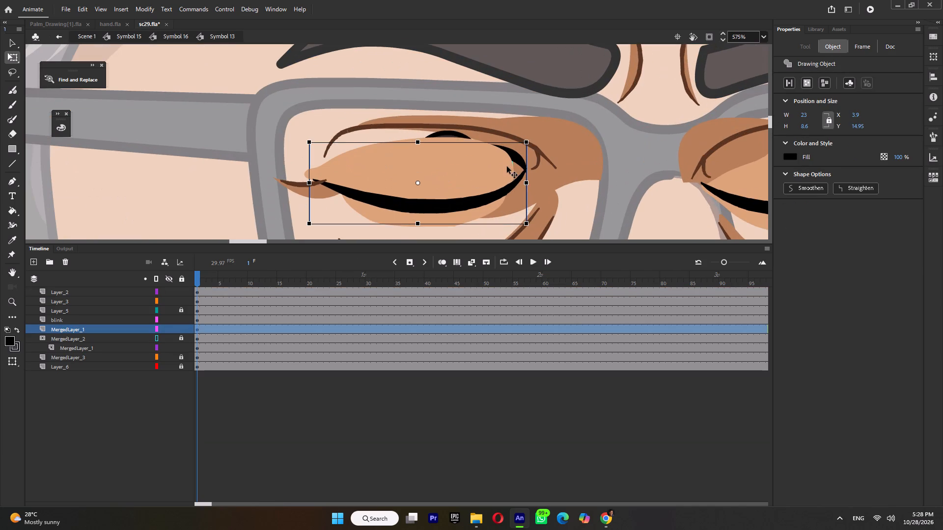
pyautogui.tripleClick(494, 167)
pyautogui.click(559, 163)
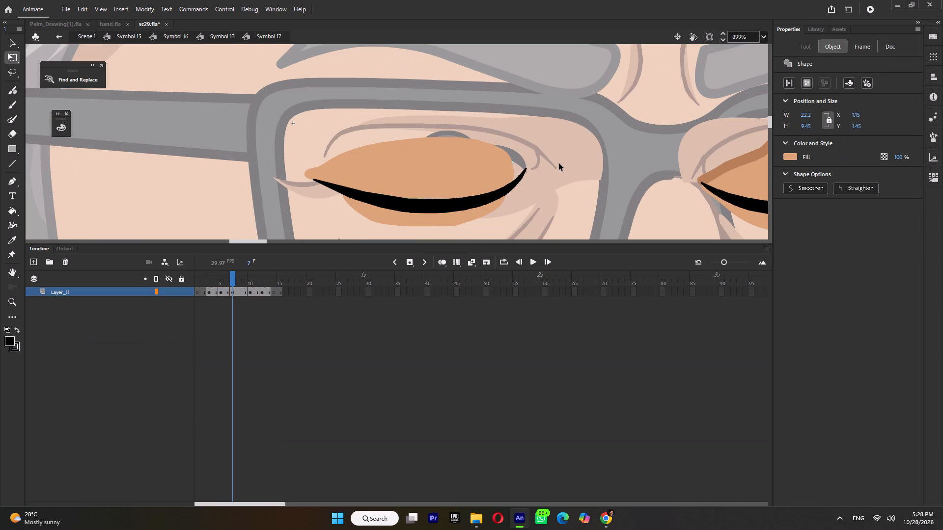
pyautogui.doubleClick(559, 163)
pyautogui.keyDown('ctrl'); pyautogui.scroll(-4, 515, 170); pyautogui.keyUp('ctrl')
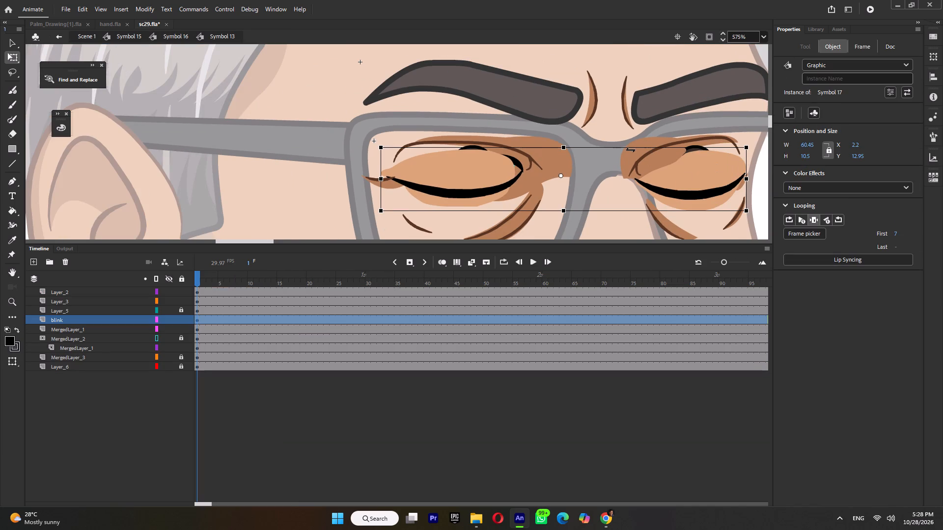
# Sample the brown eye shading and brush it over the dark shape at the near eye's inner corner in Symbol 17, and return to Symbol 16.
pyautogui.press('i')
pyautogui.click(660, 159)
pyautogui.keyDown('ctrl'); pyautogui.doubleClick(458, 164); pyautogui.keyUp('ctrl')
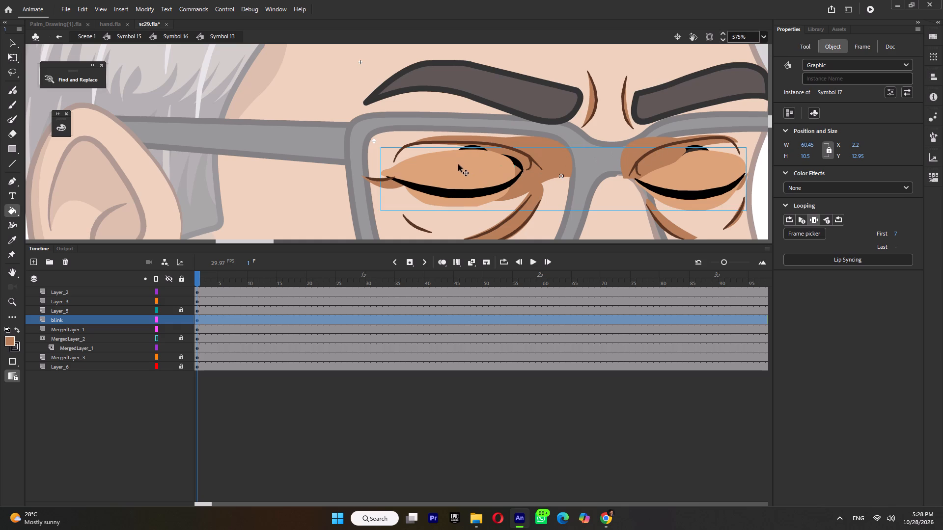
pyautogui.keyDown('ctrl'); pyautogui.doubleClick(477, 166); pyautogui.keyUp('ctrl')
pyautogui.keyDown('ctrl'); pyautogui.click(573, 149); pyautogui.keyUp('ctrl')
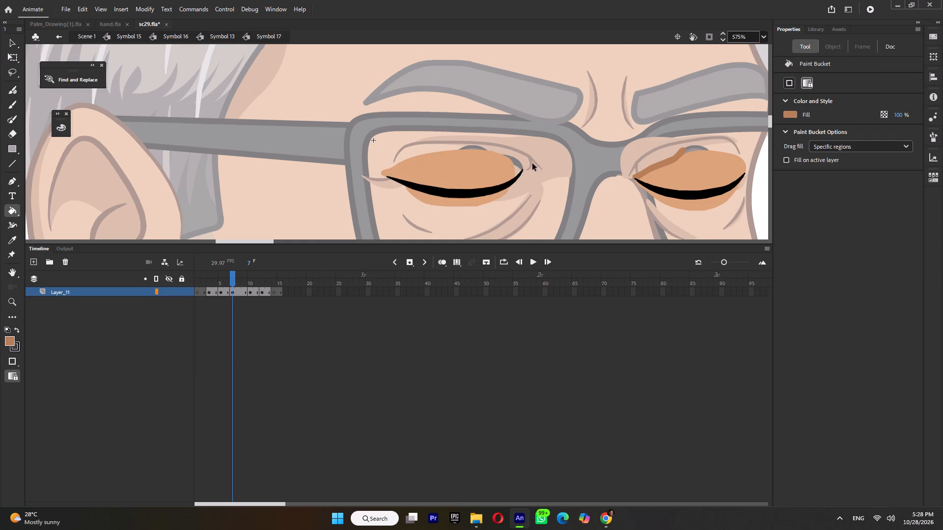
pyautogui.keyDown('ctrl'); pyautogui.scroll(5, 532, 163); pyautogui.keyUp('ctrl')
pyautogui.press('b')
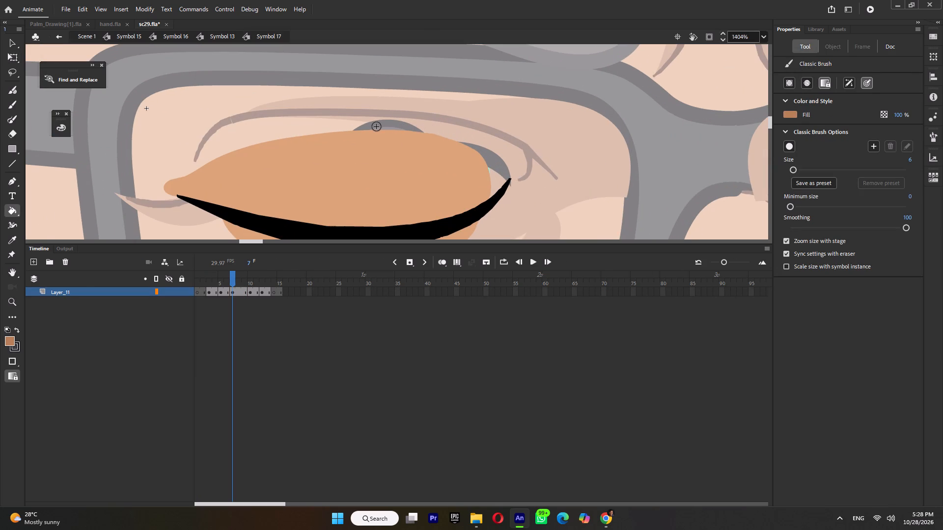
pyautogui.moveTo(401, 117); pyautogui.dragTo(457, 134)
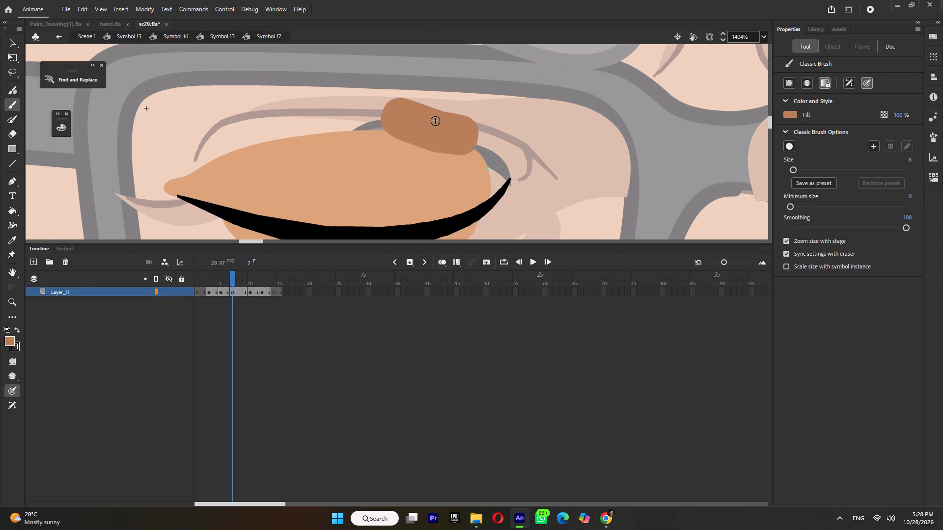
pyautogui.hotkey('ctrl', 'z')
pyautogui.moveTo(398, 114); pyautogui.dragTo(505, 159)
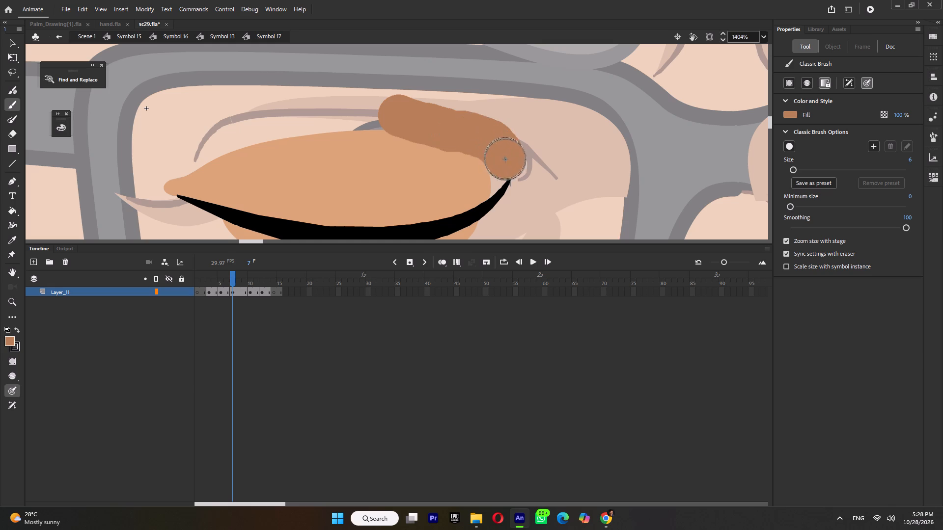
pyautogui.moveTo(505, 159); pyautogui.dragTo(508, 187)
pyautogui.keyDown('ctrl'); pyautogui.scroll(-5, 548, 173); pyautogui.keyUp('ctrl')
pyautogui.keyDown('ctrl'); pyautogui.doubleClick(260, 170); pyautogui.keyUp('ctrl')
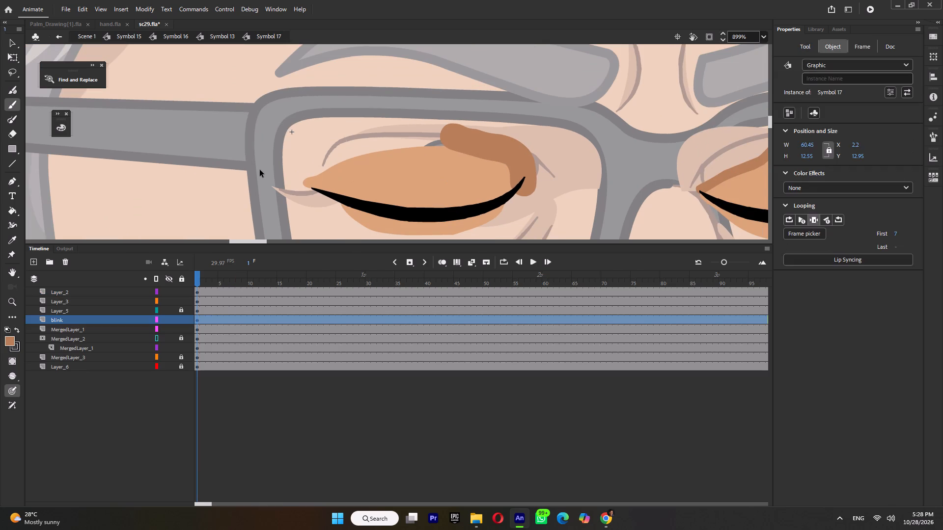
pyautogui.keyDown('ctrl'); pyautogui.doubleClick(262, 161); pyautogui.keyUp('ctrl')
pyautogui.keyDown('ctrl'); pyautogui.scroll(-12, 263, 161); pyautogui.keyUp('ctrl')
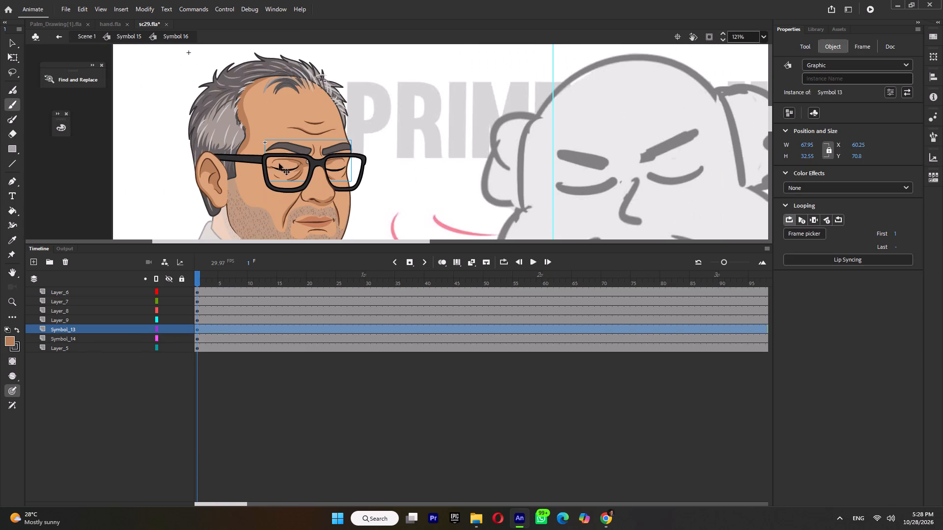
# Open Symbol 13 and switch the near eyebrow, Symbol 18, to its steeply angled frame 1.
pyautogui.click(12, 55)
pyautogui.click(452, 129)
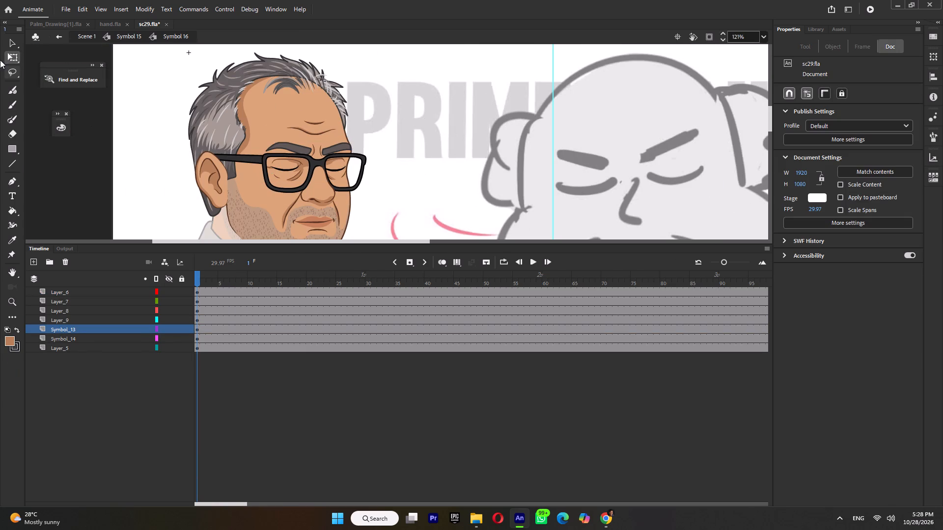
pyautogui.click(9, 59)
pyautogui.moveTo(205, 273); pyautogui.dragTo(331, 302)
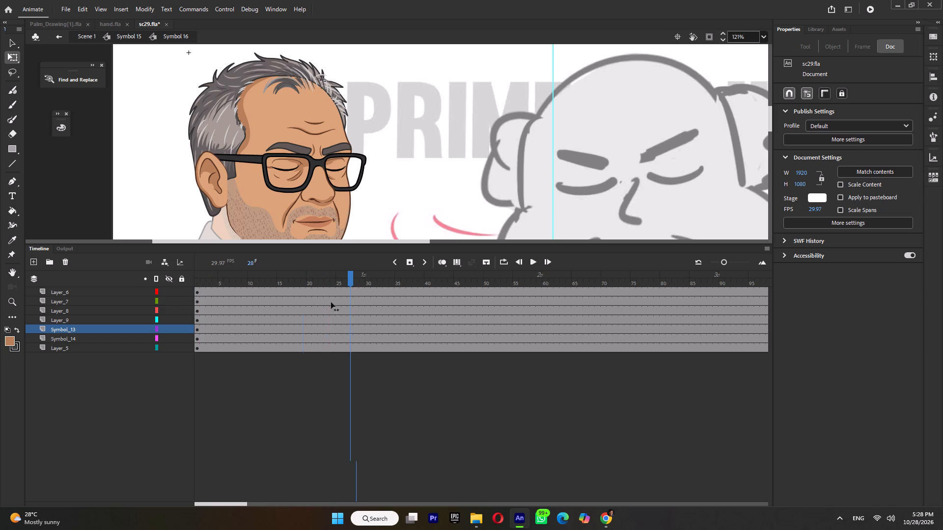
pyautogui.moveTo(331, 302); pyautogui.dragTo(73, 299)
pyautogui.click(294, 150)
pyautogui.click(294, 150)
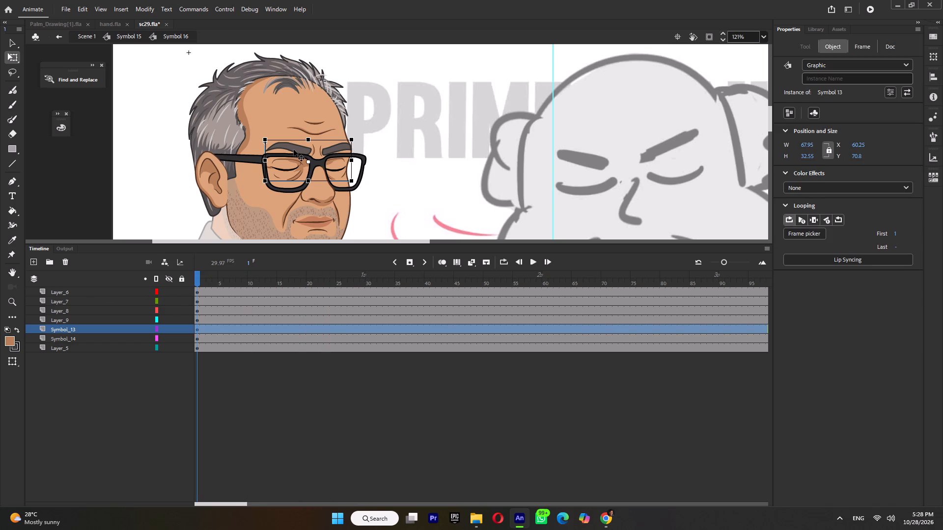
pyautogui.doubleClick(294, 150)
pyautogui.click(799, 238)
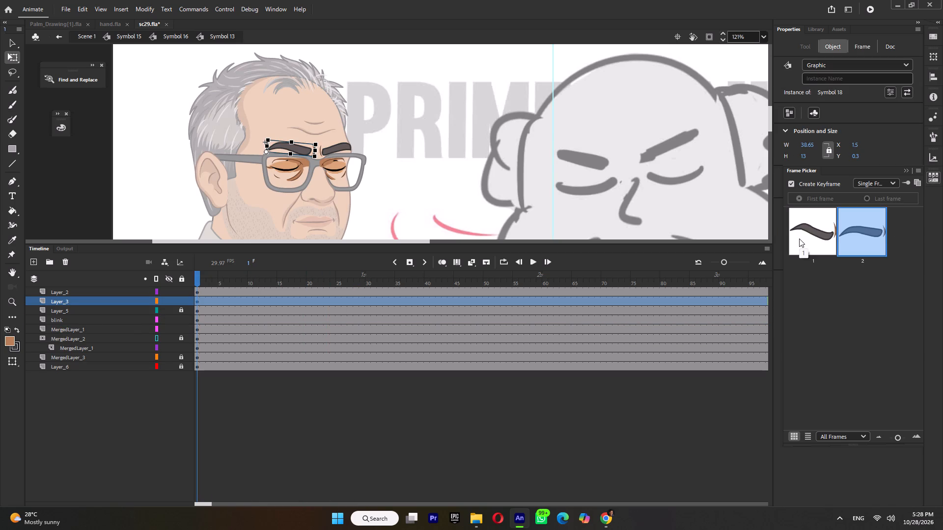
pyautogui.click(804, 235)
pyautogui.click(841, 230)
pyautogui.click(795, 241)
# Switch the far eyebrow, Symbol 19, to its steeply angled frame 1.
pyautogui.click(345, 147)
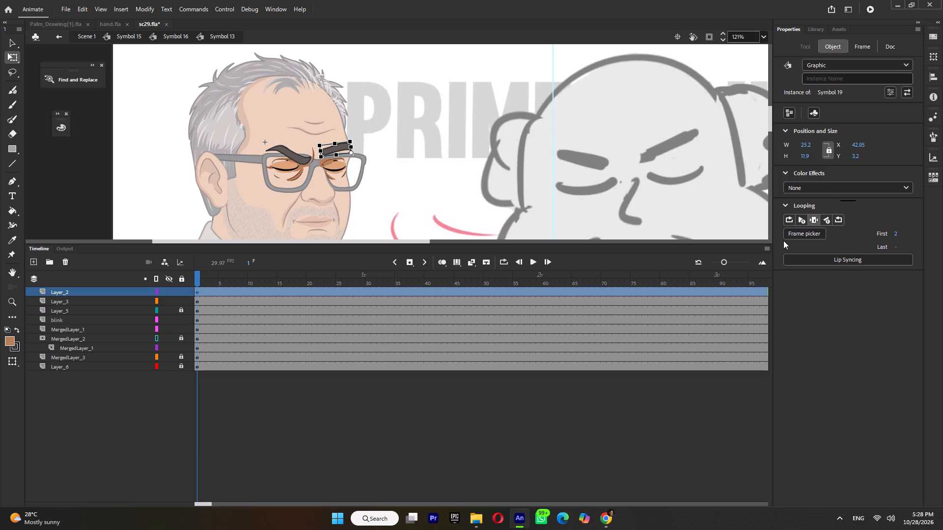
pyautogui.click(788, 237)
pyautogui.click(801, 240)
# Add a keyframe at frame 2 of Symbol 18 and rotate its eyebrow group about the outer end, raising the inner end slightly.
pyautogui.keyDown('ctrl'); pyautogui.scroll(4, 305, 159); pyautogui.keyUp('ctrl')
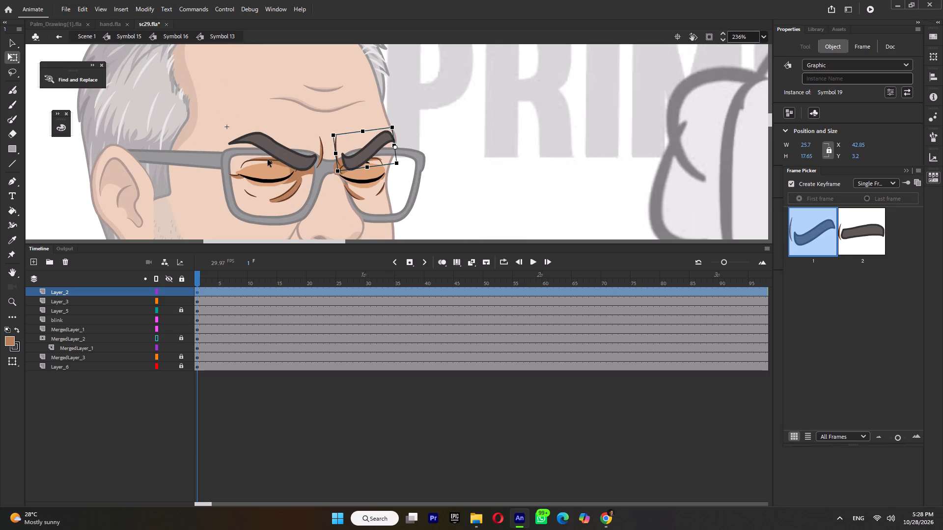
pyautogui.click(268, 159)
pyautogui.tripleClick(286, 156)
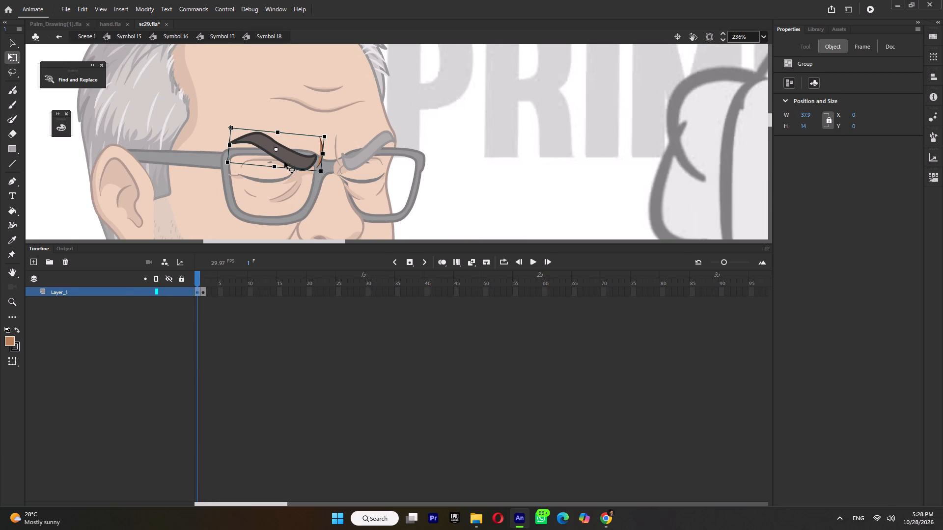
pyautogui.press('F5')
pyautogui.press('F6')
pyautogui.tripleClick(290, 155)
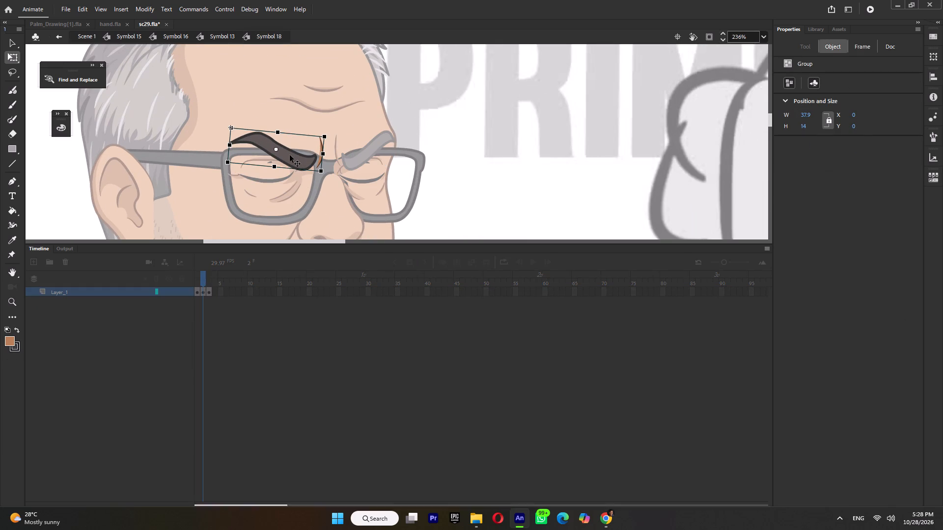
pyautogui.moveTo(271, 149); pyautogui.dragTo(232, 137)
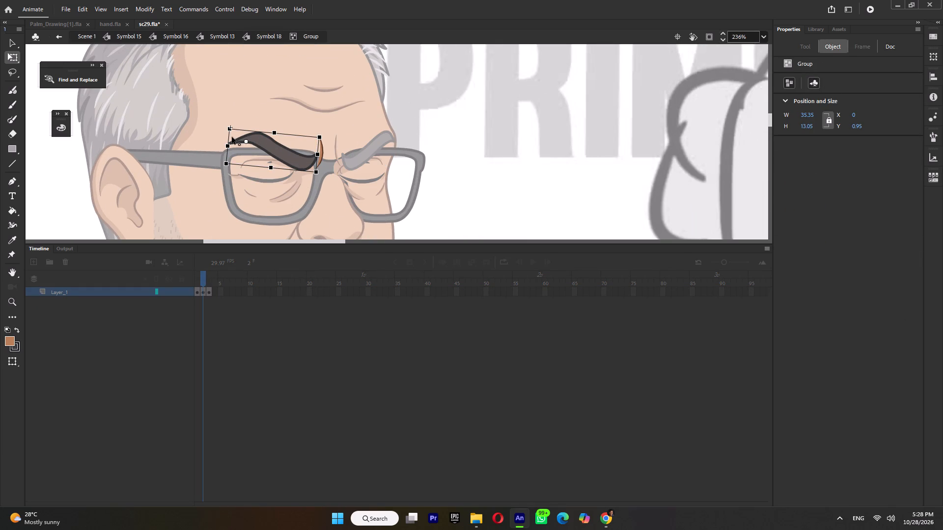
pyautogui.moveTo(232, 137); pyautogui.dragTo(229, 147)
pyautogui.moveTo(324, 171); pyautogui.dragTo(329, 160)
pyautogui.tripleClick(365, 149)
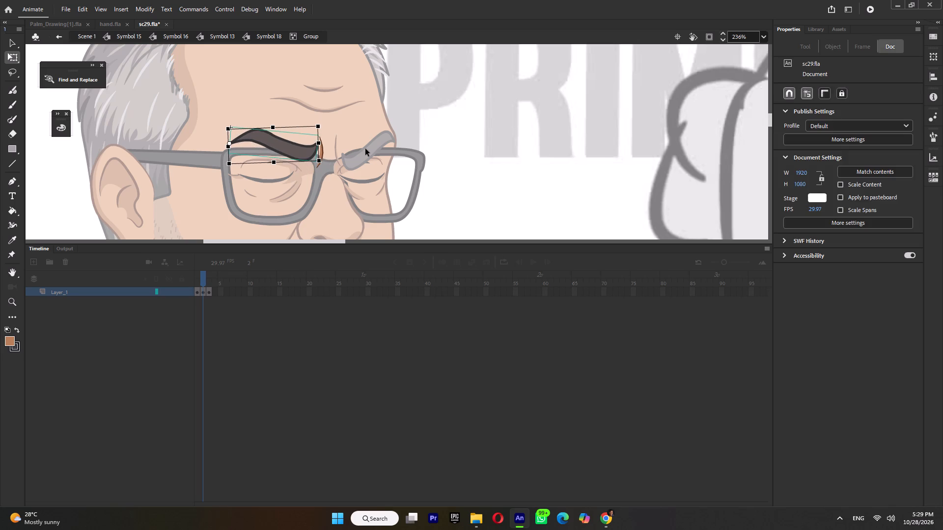
pyautogui.click(365, 148)
pyautogui.click(365, 148)
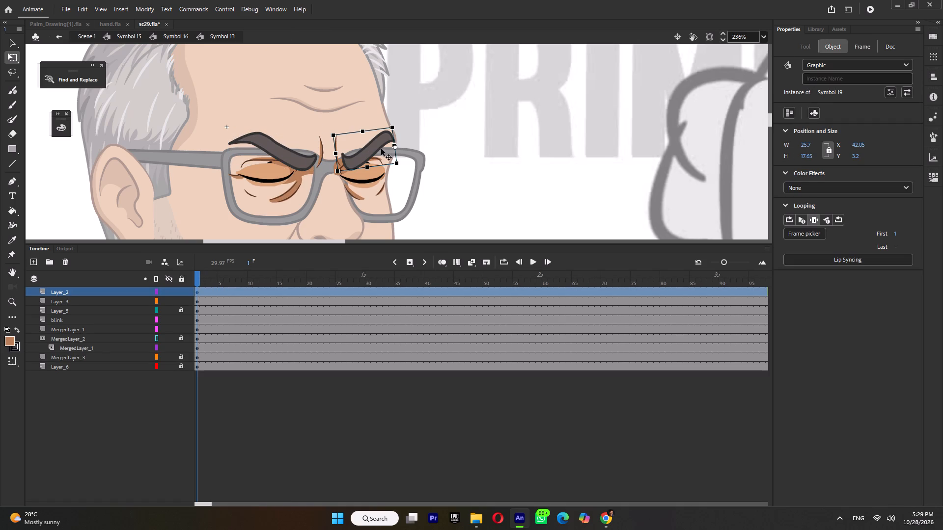
# Add a keyframe at frame 2 of Symbol 19, rotate its eyebrow group about the outer end to raise the inner end, and return to Symbol 13.
pyautogui.tripleClick(378, 146)
pyautogui.doubleClick(352, 157)
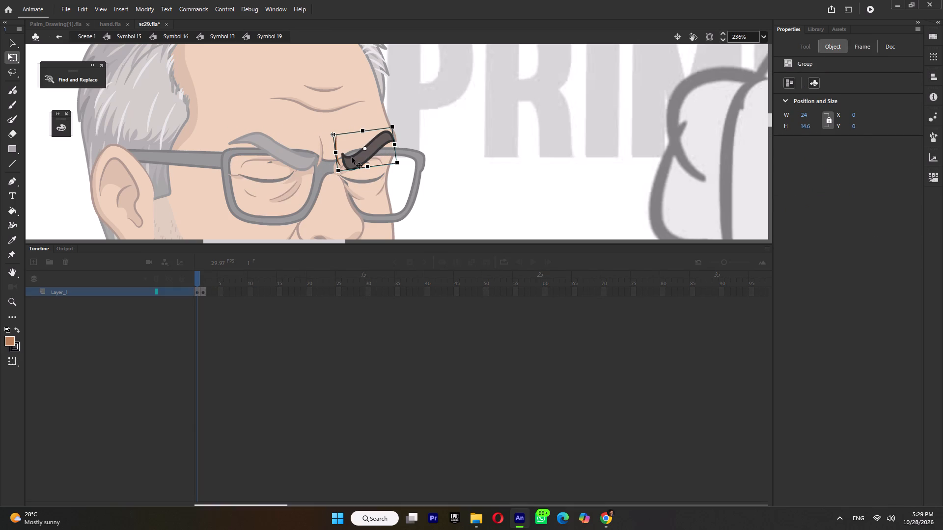
pyautogui.click(360, 158)
pyautogui.doubleClick(365, 120)
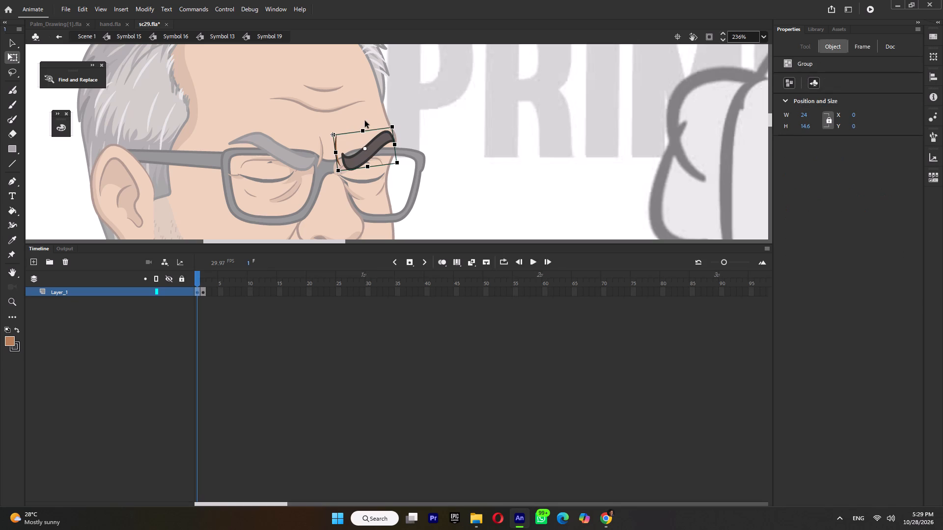
pyautogui.press('F5')
pyautogui.press('F6')
pyautogui.click(367, 146)
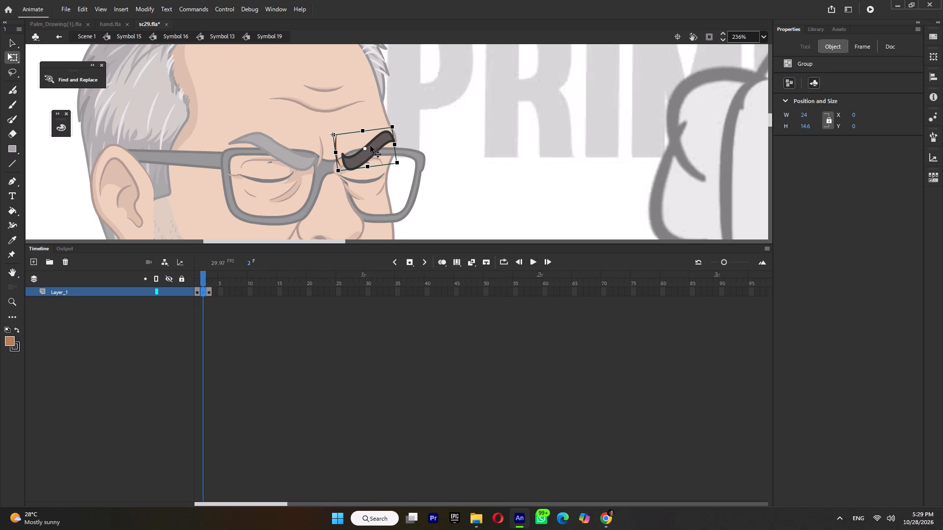
pyautogui.tripleClick(373, 146)
pyautogui.moveTo(369, 150); pyautogui.dragTo(396, 143)
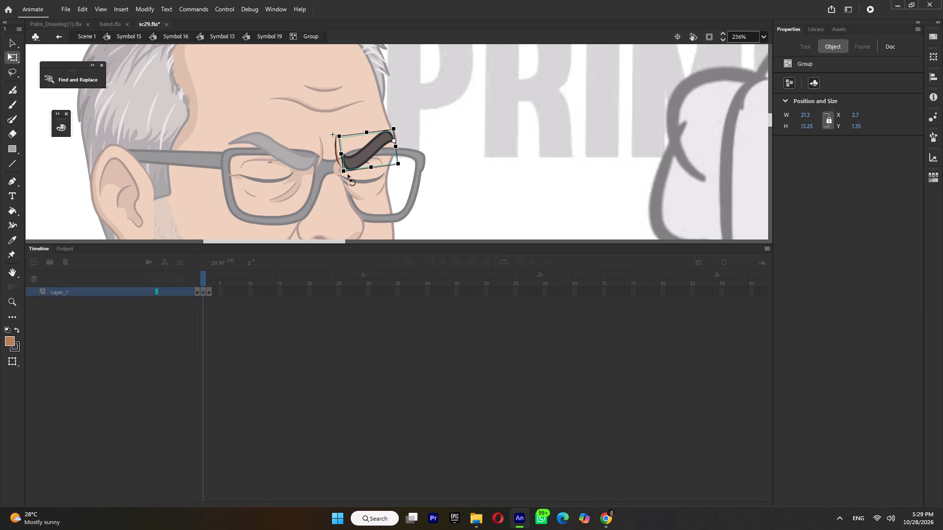
pyautogui.moveTo(341, 178); pyautogui.dragTo(340, 166)
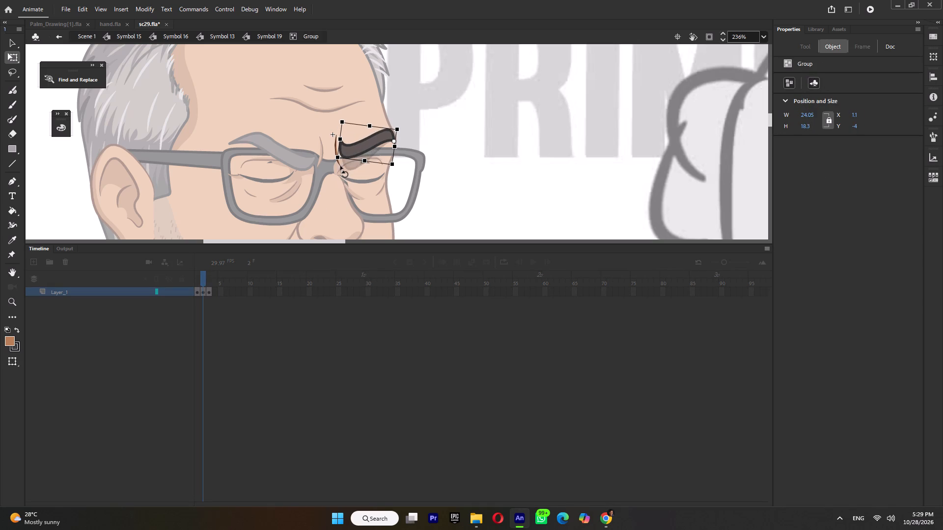
pyautogui.moveTo(340, 166); pyautogui.dragTo(340, 167)
pyautogui.doubleClick(496, 143)
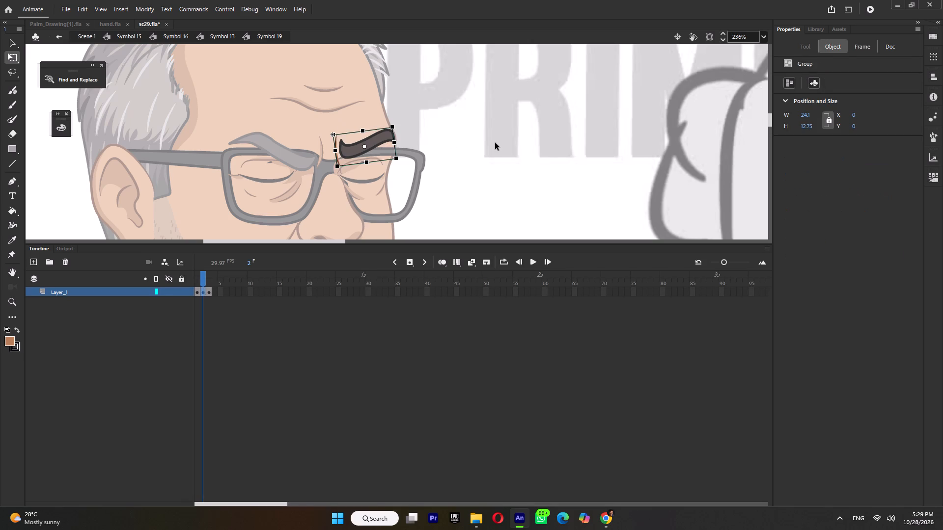
pyautogui.doubleClick(484, 164)
# Set the far eyebrow Symbol 19 and near eyebrow Symbol 18 to frame 2, return to Symbol 16 and save the file.
pyautogui.click(803, 233)
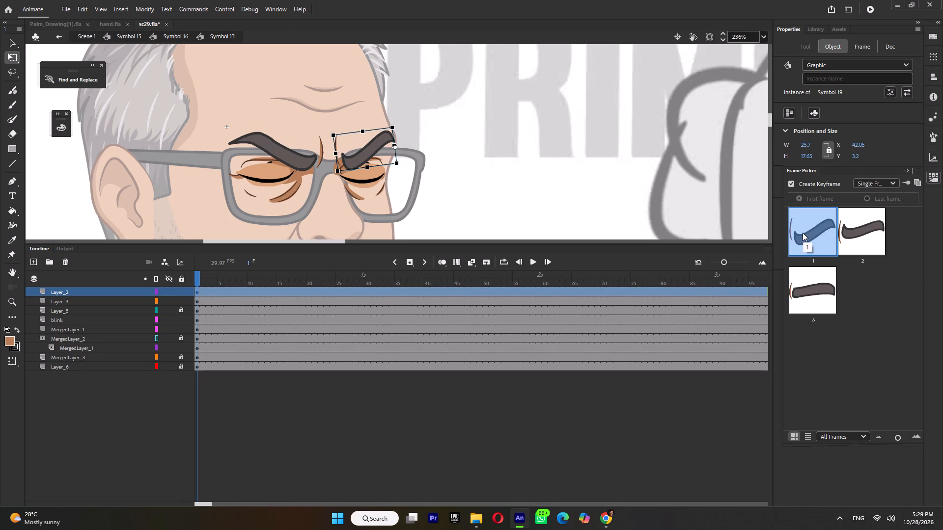
pyautogui.click(862, 232)
pyautogui.click(297, 157)
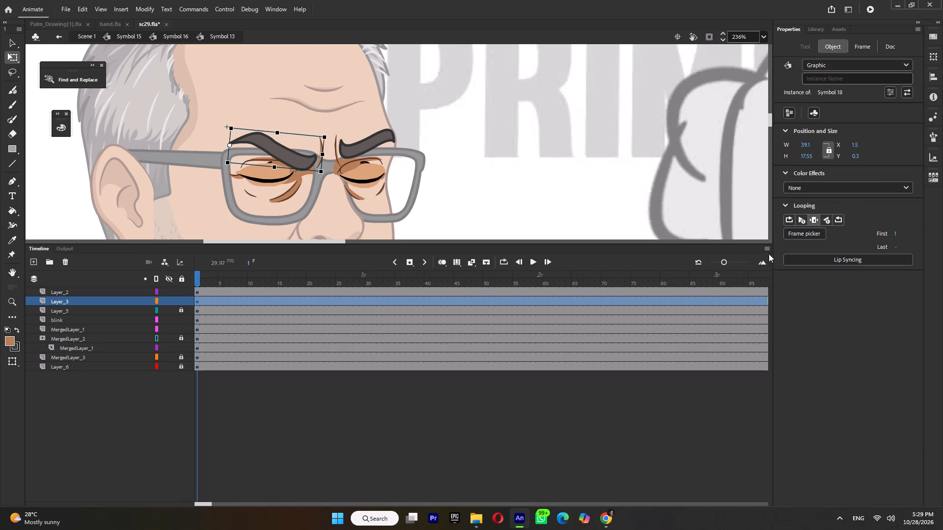
pyautogui.click(799, 237)
pyautogui.click(861, 245)
pyautogui.doubleClick(502, 172)
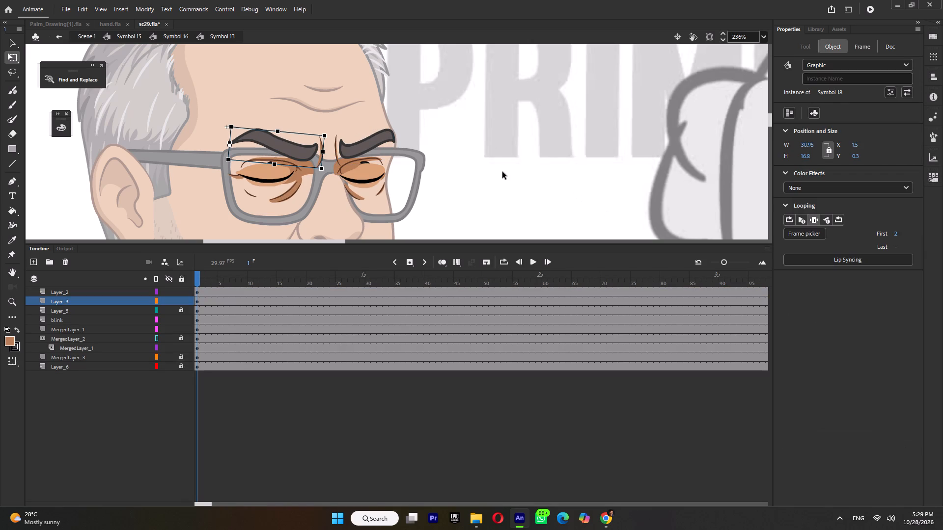
pyautogui.keyDown('ctrl'); pyautogui.scroll(-14, 502, 167); pyautogui.keyUp('ctrl')
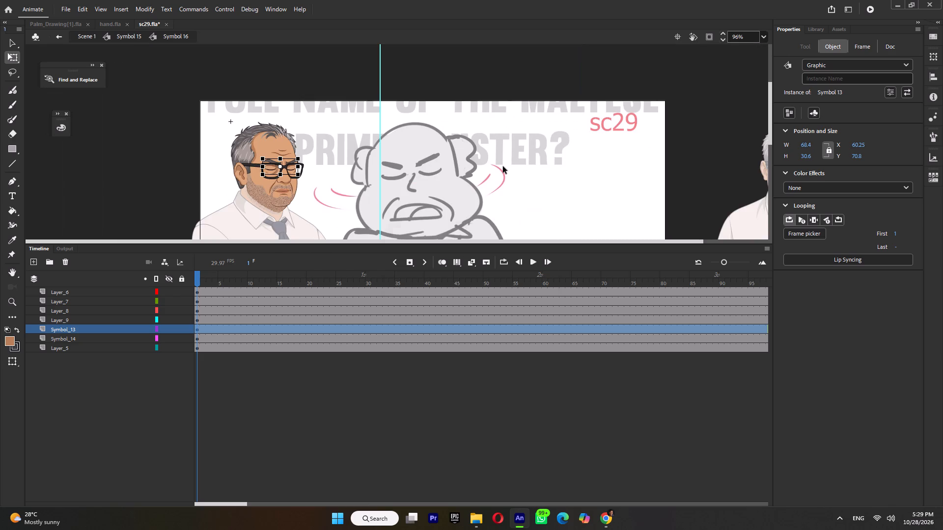
pyautogui.hotkey('ctrl', 's')
# Switch the lower-face Symbol 14 to frame 19, Angry Lips, return to Symbol 15, save the file and scrub through the timeline.
pyautogui.click(280, 193)
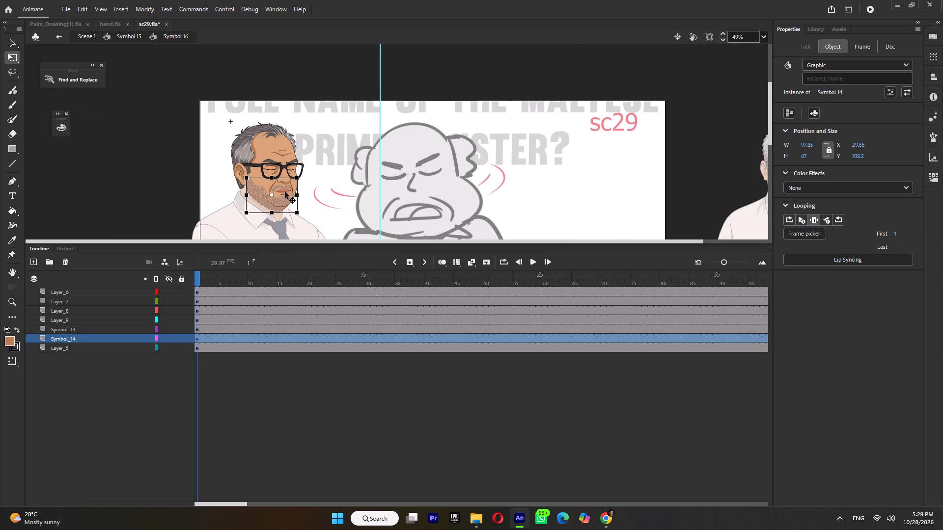
pyautogui.keyDown('ctrl'); pyautogui.scroll(9, 285, 192); pyautogui.keyUp('ctrl')
pyautogui.click(815, 235)
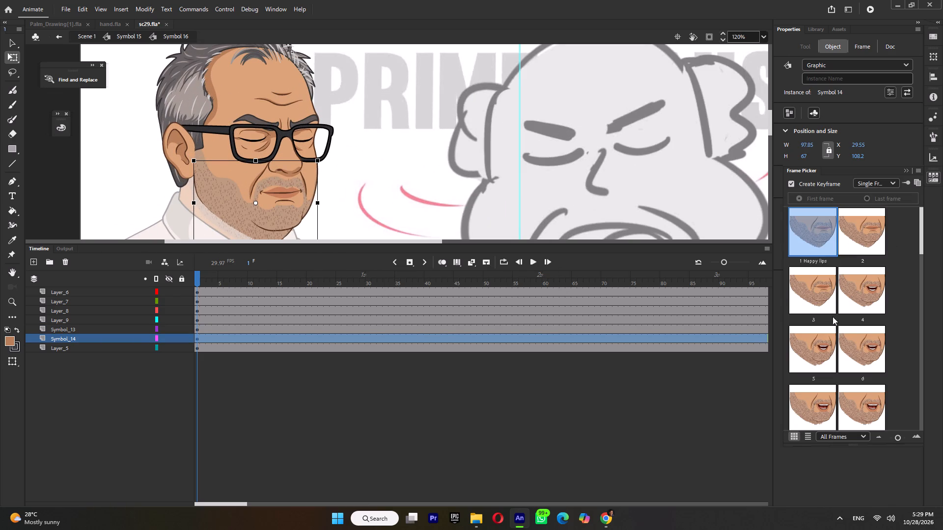
pyautogui.scroll(-9, 871, 354)
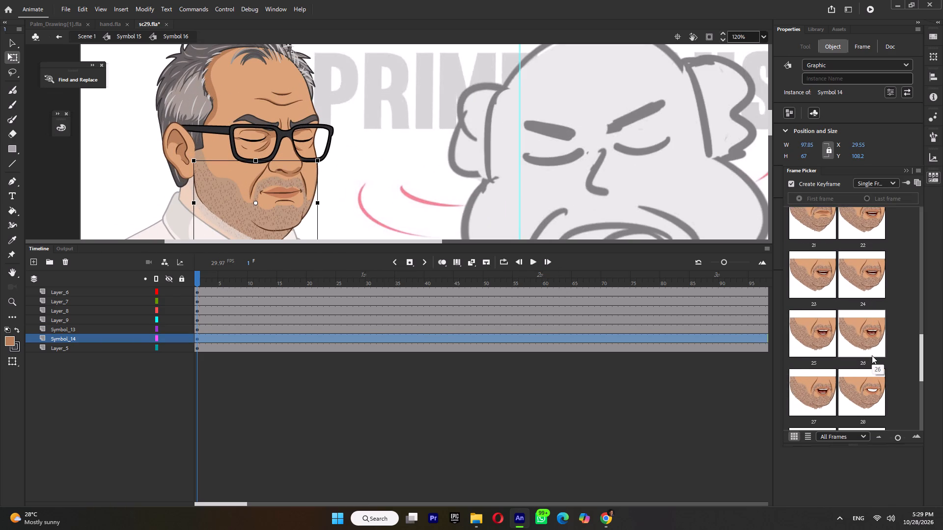
pyautogui.scroll(-4, 872, 358)
pyautogui.scroll(-1, 838, 406)
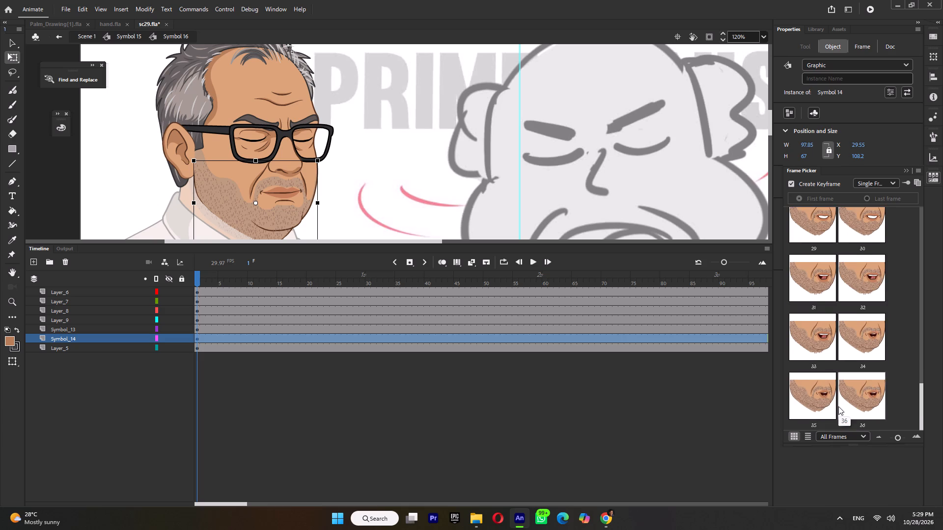
pyautogui.scroll(7, 854, 347)
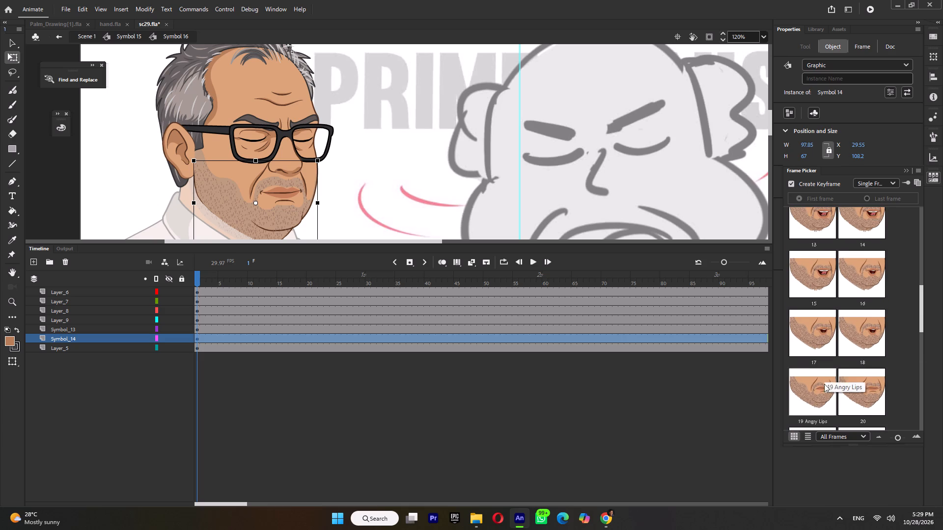
pyautogui.click(823, 392)
pyautogui.doubleClick(462, 188)
pyautogui.keyDown('ctrl'); pyautogui.scroll(-7, 457, 137); pyautogui.keyUp('ctrl')
pyautogui.hotkey('ctrl', 's')
pyautogui.keyDown('ctrl'); pyautogui.scroll(-6, 333, 188); pyautogui.keyUp('ctrl')
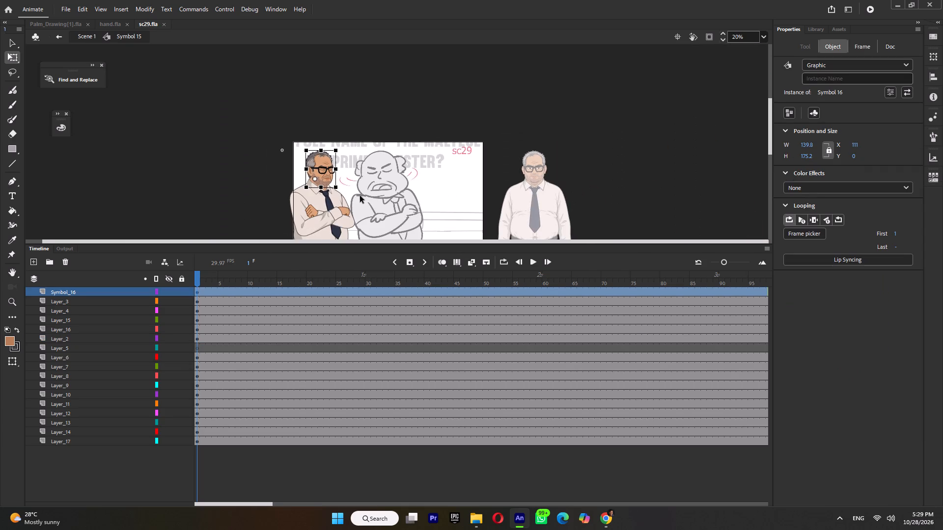
pyautogui.keyDown('ctrl'); pyautogui.scroll(2, 360, 196); pyautogui.keyUp('ctrl')
pyautogui.moveTo(201, 280); pyautogui.dragTo(469, 318)
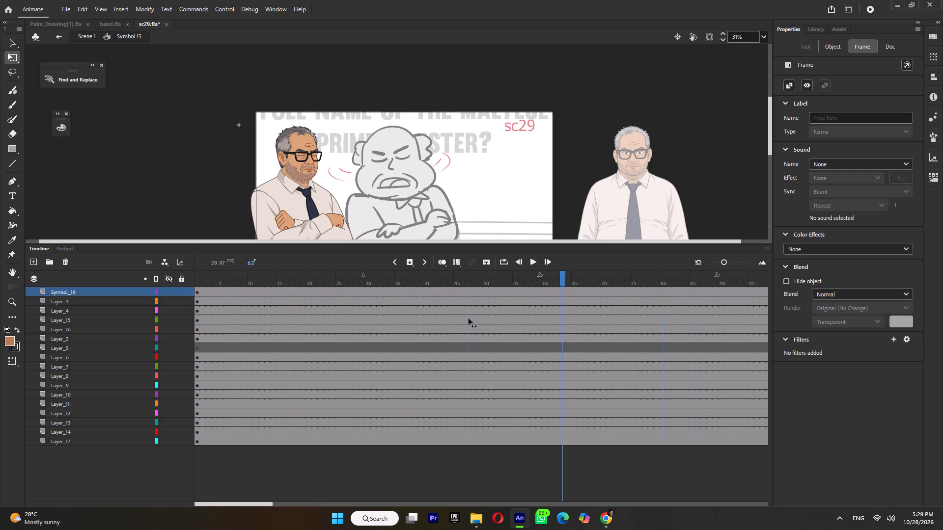
pyautogui.moveTo(469, 318); pyautogui.dragTo(7, 315)
# In Symbol 16, convert all head layers from Layer_6 to Layer_5 into one symbol, return to Symbol 15 and save.
pyautogui.doubleClick(308, 132)
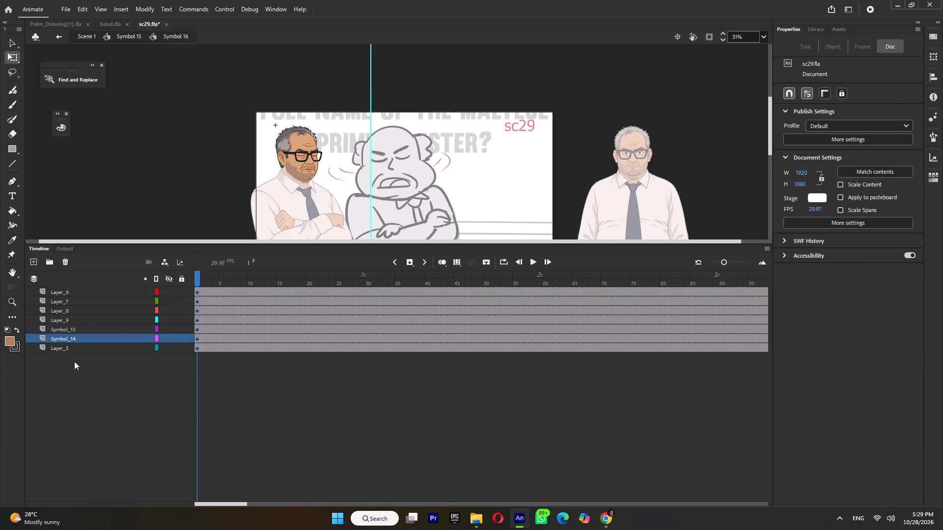
pyautogui.click(56, 349)
pyautogui.keyDown('shift'); pyautogui.click(60, 296); pyautogui.keyUp('shift')
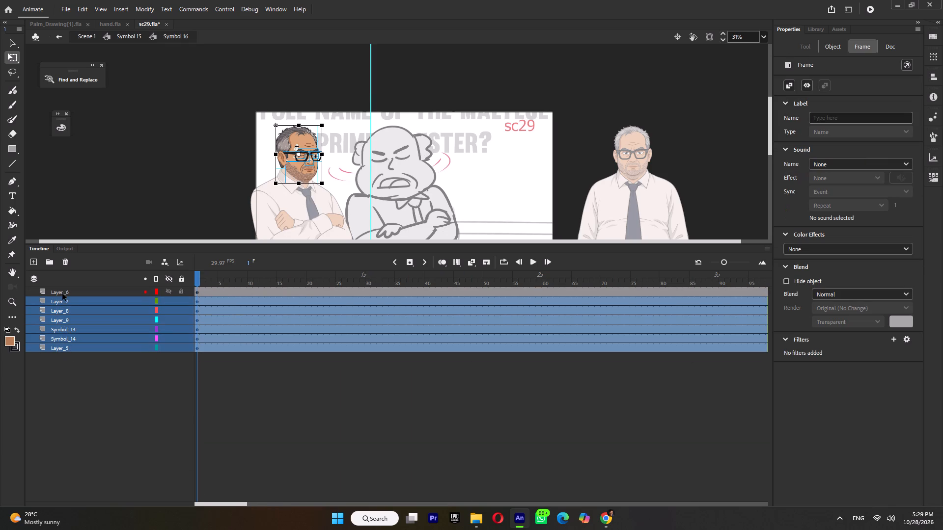
pyautogui.keyDown('ctrl'); pyautogui.click(63, 291); pyautogui.keyUp('ctrl')
pyautogui.rightClick(63, 291)
pyautogui.click(133, 142)
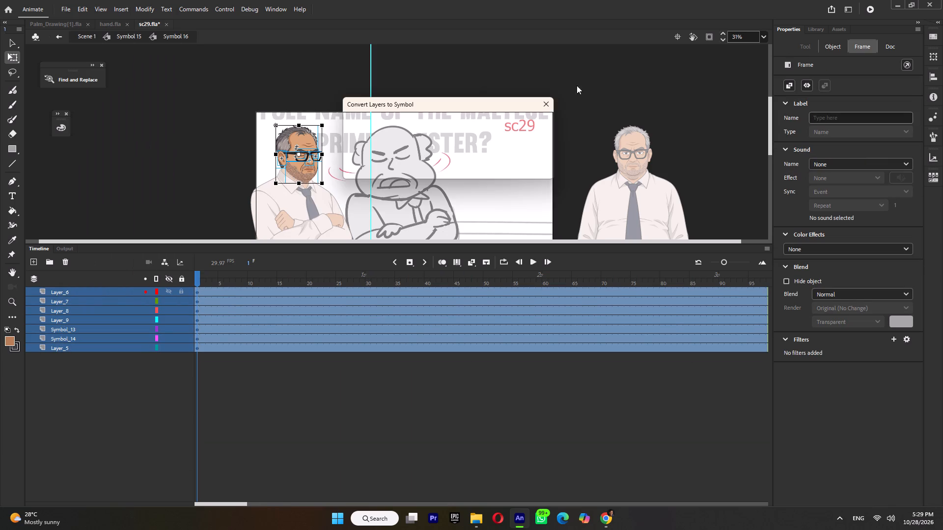
pyautogui.click(522, 124)
pyautogui.doubleClick(360, 203)
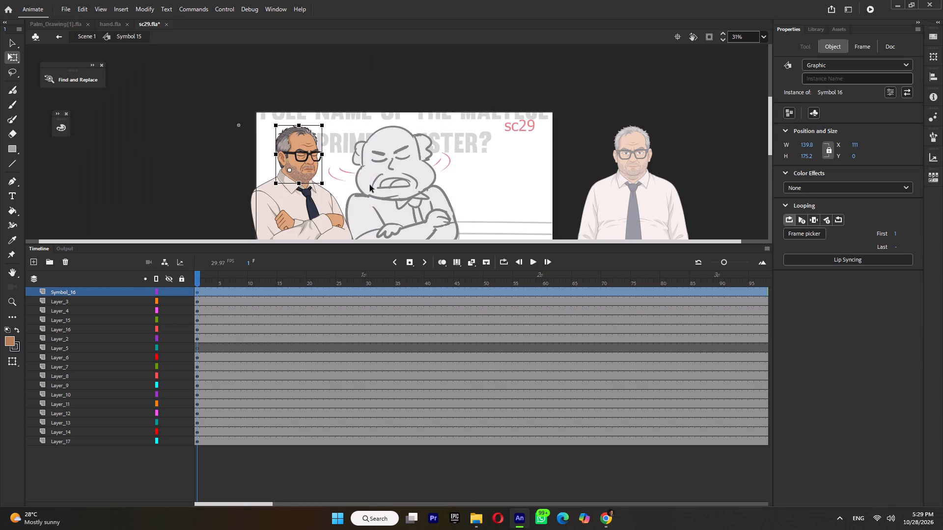
pyautogui.hotkey('ctrl', 's')
# Copy the front-facing head, Symbol 10, from inside Symbol 9 of the reference character beside the stage.
pyautogui.doubleClick(582, 179)
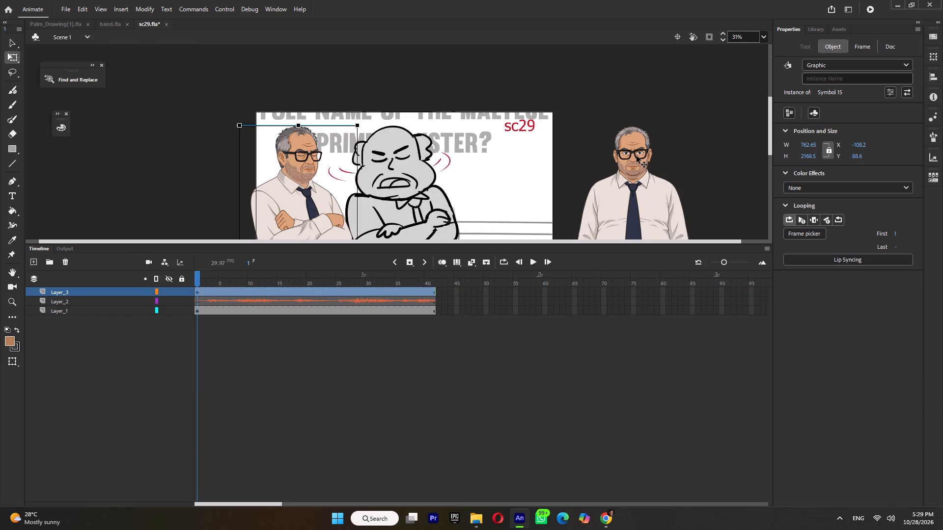
pyautogui.doubleClick(637, 156)
pyautogui.click(637, 156)
pyautogui.keyDown('ctrl'); pyautogui.scroll(4, 638, 157); pyautogui.keyUp('ctrl')
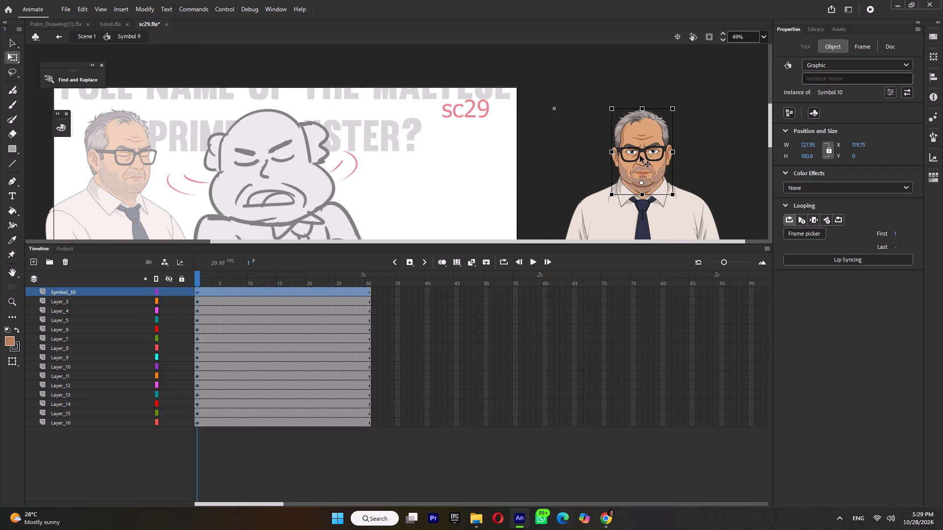
pyautogui.moveTo(640, 156); pyautogui.dragTo(640, 138)
pyautogui.hotkey('ctrl', 'z')
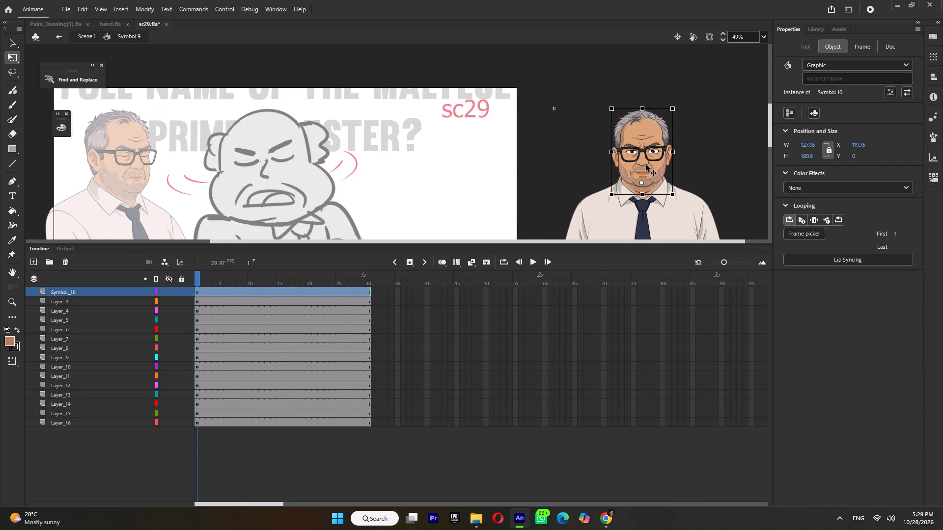
pyautogui.rightClick(646, 164)
pyautogui.click(672, 152)
# Add a new layer above the head layer in Symbol 16 and paste the copied front-facing head there.
pyautogui.doubleClick(200, 139)
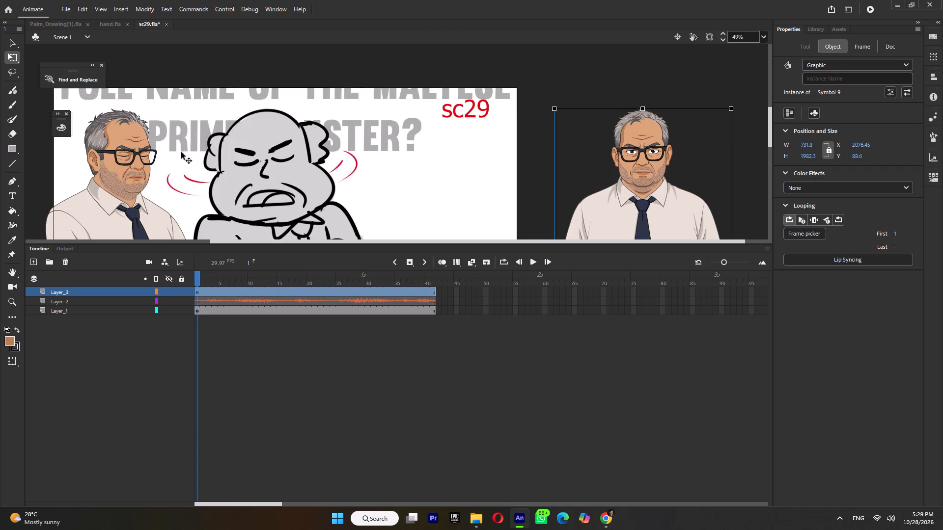
pyautogui.tripleClick(146, 156)
pyautogui.click(146, 156)
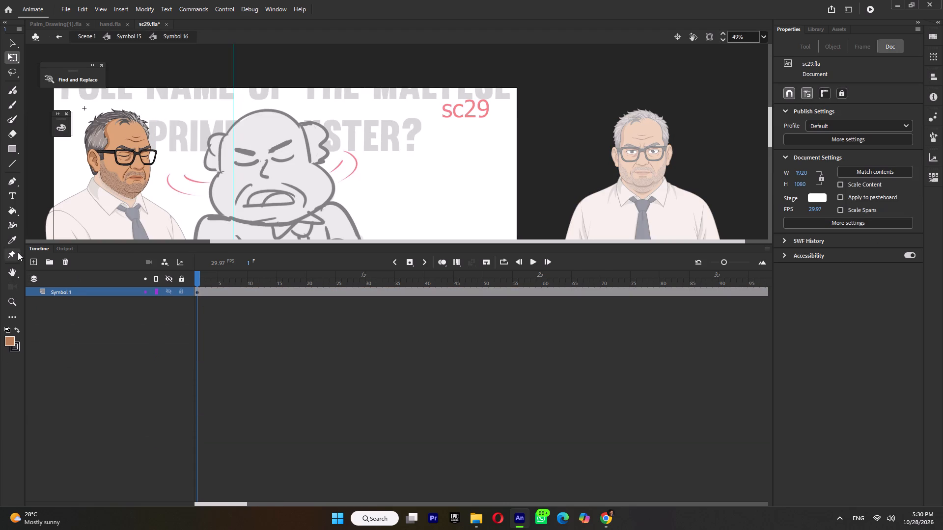
pyautogui.click(33, 263)
pyautogui.rightClick(258, 126)
pyautogui.click(291, 167)
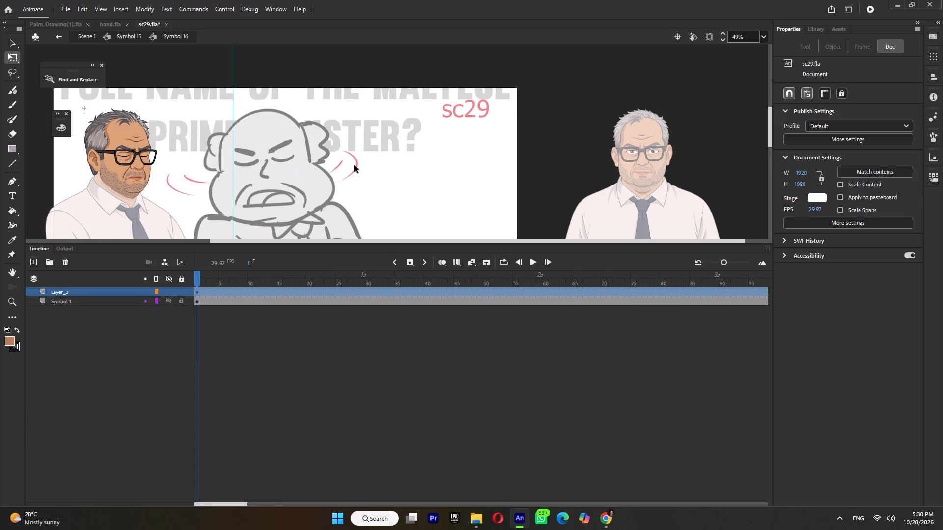
# Move the pasted front-facing head roughly over the teacher's angled head, at about X 0, Y 2.45.
pyautogui.moveTo(200, 167); pyautogui.dragTo(143, 169)
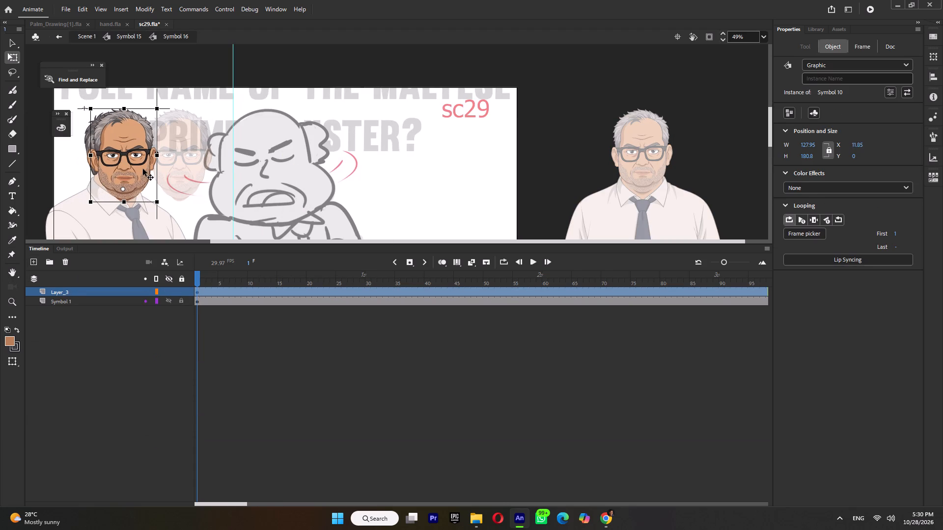
pyautogui.moveTo(143, 169); pyautogui.dragTo(139, 169)
pyautogui.keyDown('ctrl'); pyautogui.scroll(8, 133, 173); pyautogui.keyUp('ctrl')
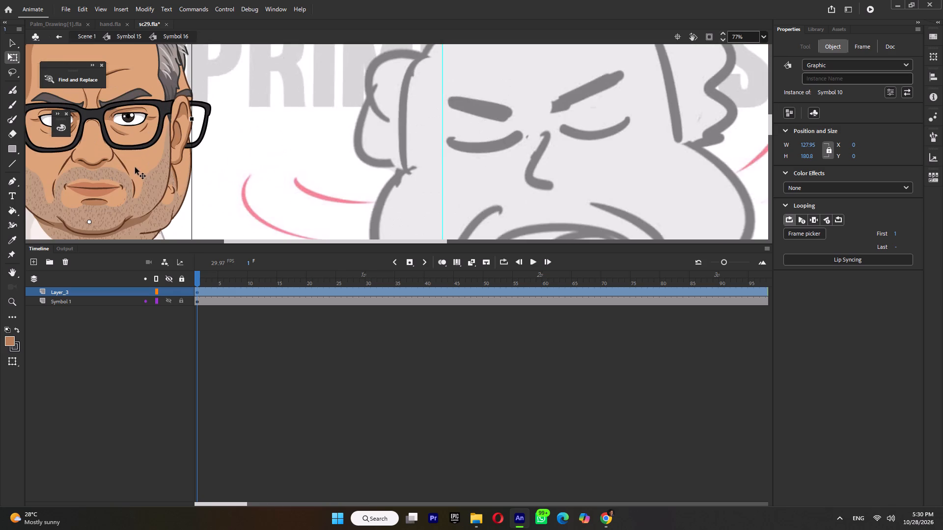
pyautogui.keyDown('ctrl'); pyautogui.scroll(-3, 136, 164); pyautogui.keyUp('ctrl')
pyautogui.click(102, 183)
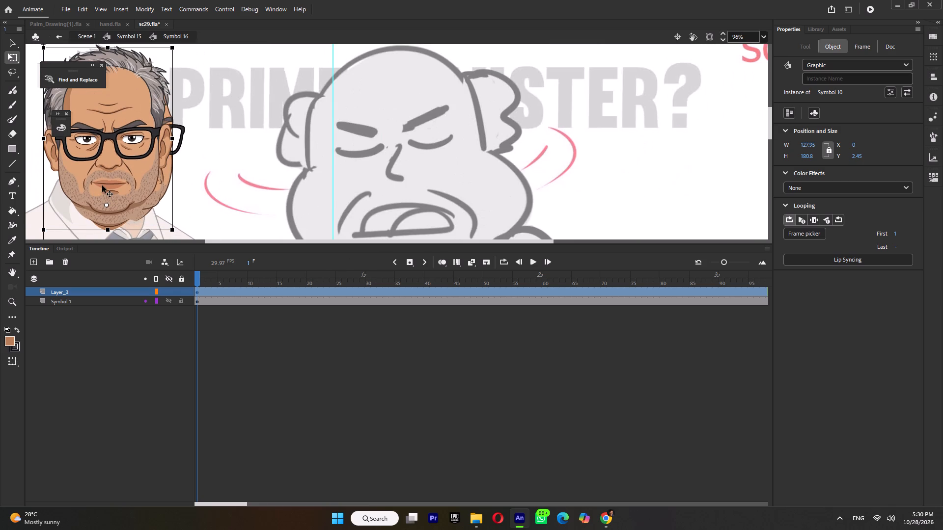
pyautogui.keyDown('ctrl'); pyautogui.scroll(-3, 113, 196); pyautogui.keyUp('ctrl')
pyautogui.keyDown('ctrl'); pyautogui.scroll(1, 98, 141); pyautogui.keyUp('ctrl')
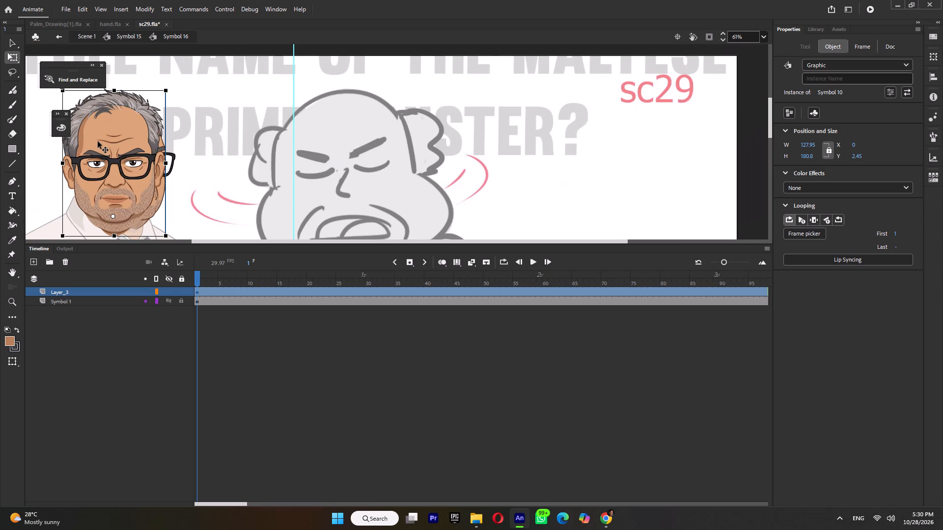
# Nudge the front-facing head to about X 7.2, Y 0.05 to line it up with the angled head.
pyautogui.press('Right')
pyautogui.press('Right')
pyautogui.press('Right')
pyautogui.press('Right')
pyautogui.press('Right')
pyautogui.press('Right')
pyautogui.press('Right')
pyautogui.press('Right')
pyautogui.press('Right')
pyautogui.press('Right')
pyautogui.press('Right')
pyautogui.press('Right')
pyautogui.press('Right')
pyautogui.press('Right')
pyautogui.press('Right')
pyautogui.press('Right')
pyautogui.press('Right')
pyautogui.press('Right')
pyautogui.press('Right')
pyautogui.press('Right')
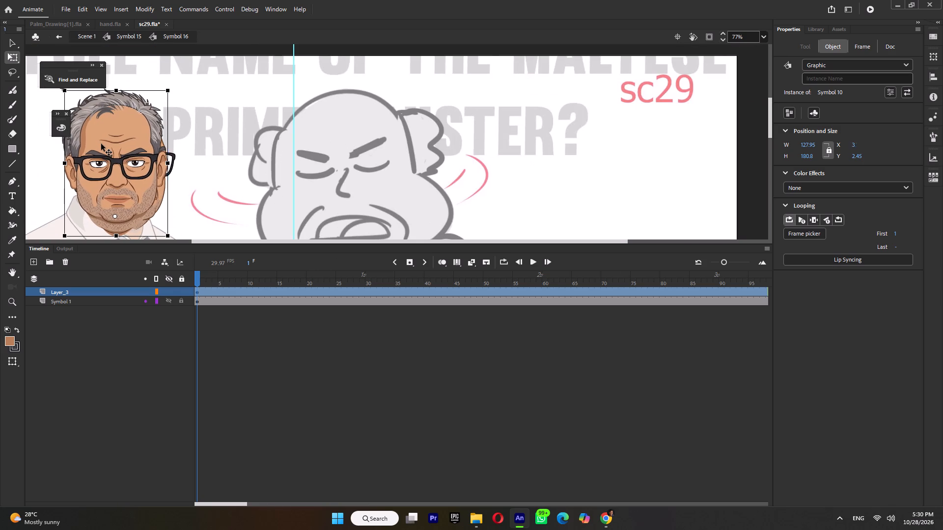
pyautogui.press('Right')
pyautogui.press('Left')
pyautogui.press('Left')
pyautogui.press('Left')
pyautogui.press('Left')
pyautogui.press('Left')
pyautogui.press('Left')
pyautogui.press('Left')
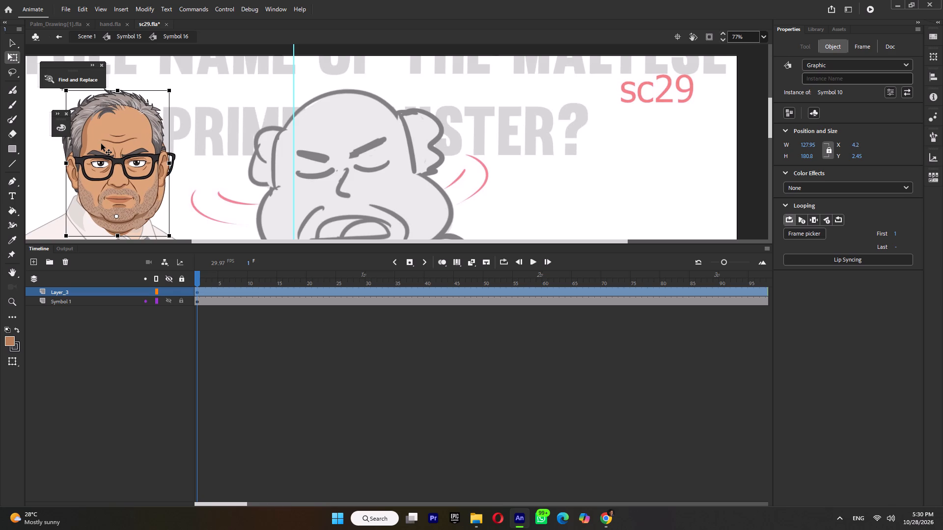
pyautogui.press('Right')
pyautogui.press('Right')
pyautogui.press('Right')
pyautogui.press('Right')
pyautogui.press('Right')
pyautogui.press('Right')
pyautogui.press('Right')
pyautogui.press('Right')
pyautogui.press('Right')
pyautogui.press('Right')
pyautogui.press('Up')
pyautogui.press('Up')
pyautogui.press('Up')
pyautogui.press('Up')
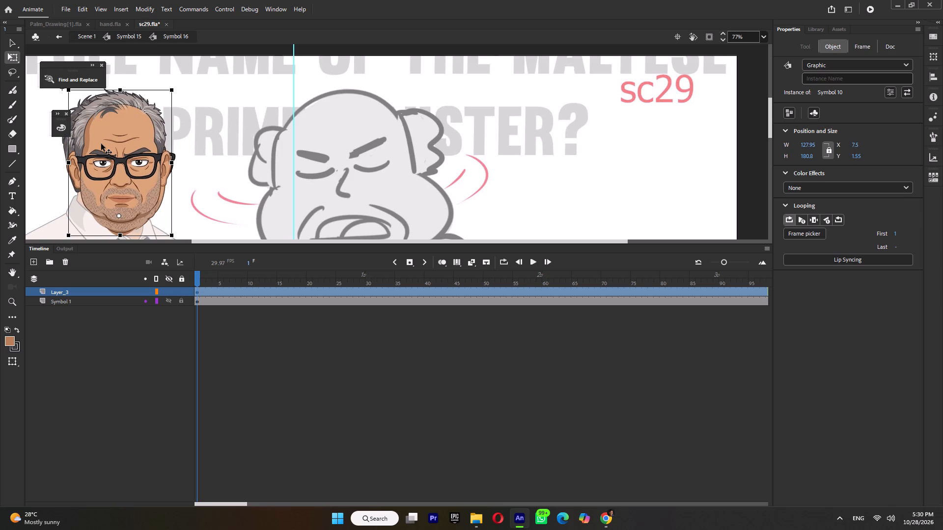
pyautogui.press('Up')
pyautogui.press('Up')
pyautogui.press('Left')
pyautogui.press('Left')
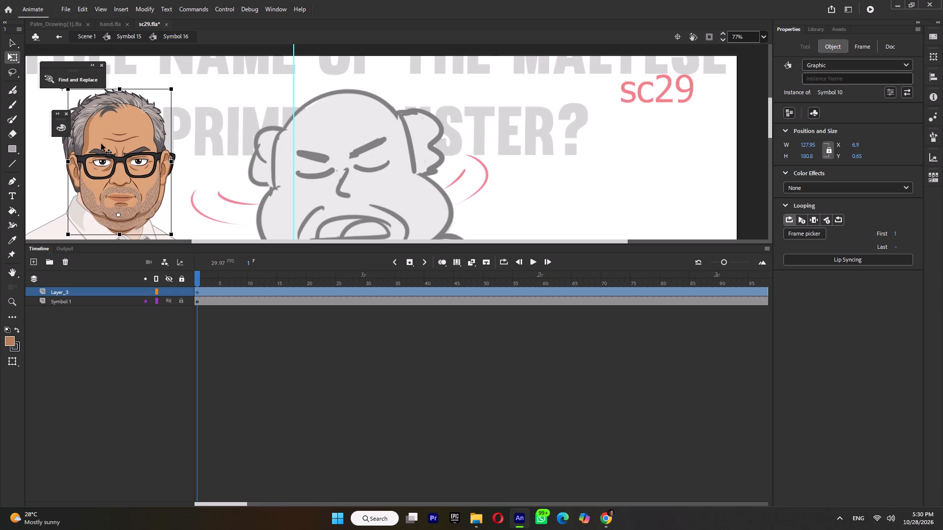
pyautogui.press('Right')
pyautogui.press('Right')
pyautogui.press('Left')
pyautogui.press('Up')
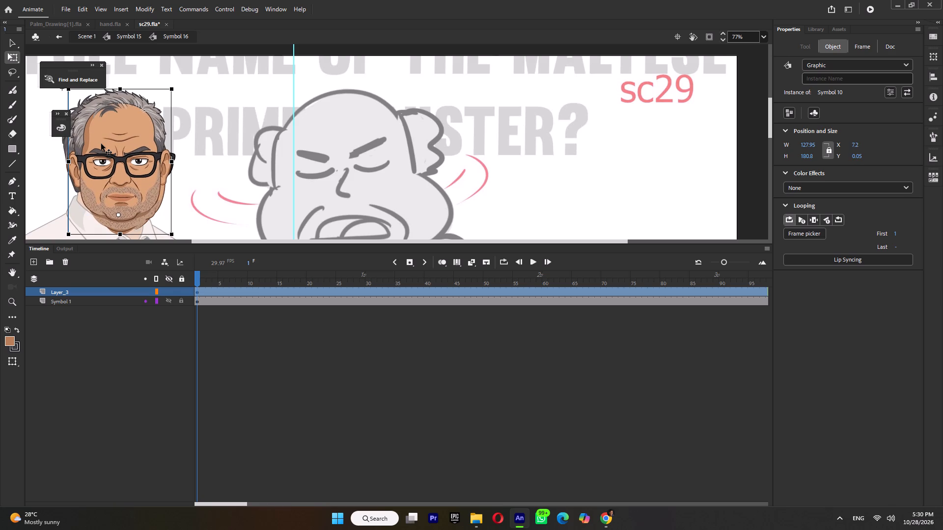
pyautogui.press('Up')
pyautogui.press('Up')
pyautogui.press('Down')
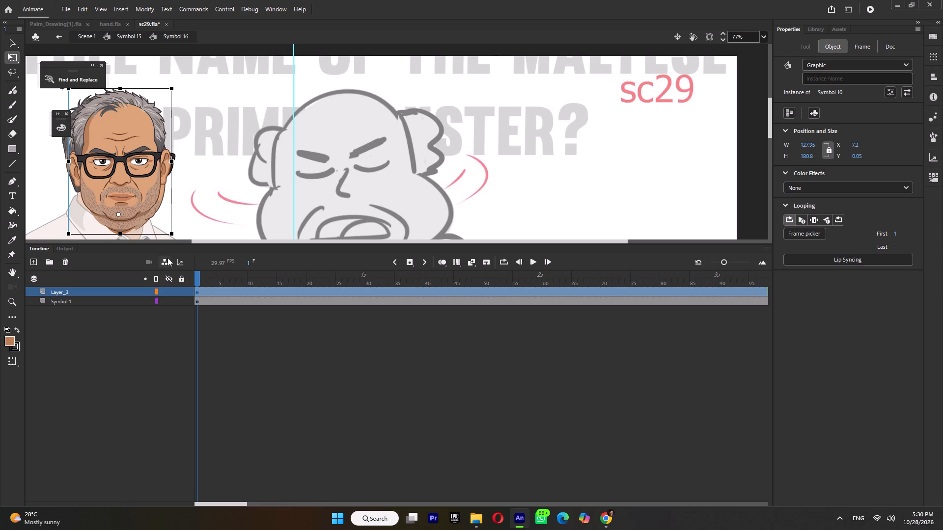
pyautogui.moveTo(203, 279); pyautogui.dragTo(151, 291)
# Lower the front-facing head in small nudges to about Y 16.85 over the angled head.
pyautogui.click(125, 162)
pyautogui.press('Down')
pyautogui.press('Down')
pyautogui.press('Down')
pyautogui.press('Down')
pyautogui.press('Down')
pyautogui.press('Down')
pyautogui.press('Down')
pyautogui.press('Down')
pyautogui.press('Down')
pyautogui.press('Down')
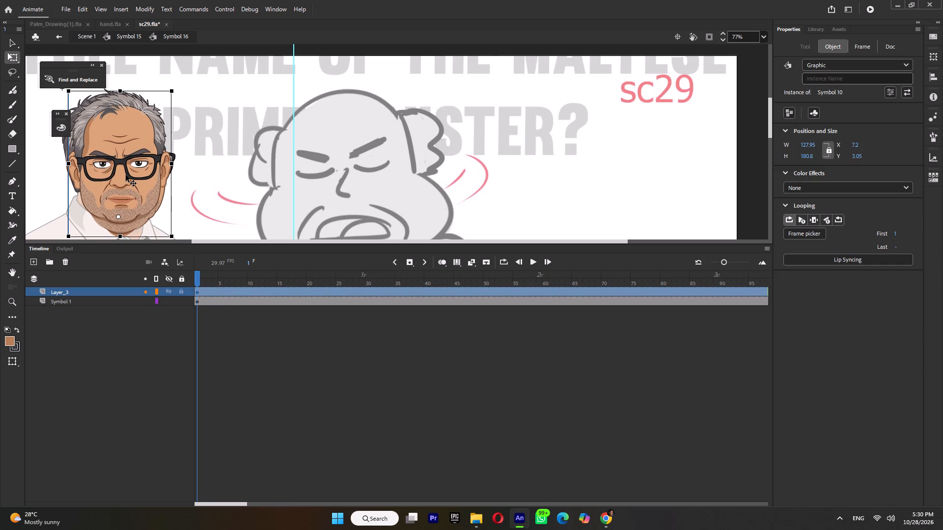
pyautogui.press('Down')
pyautogui.press('Down')
pyautogui.press('Down')
pyautogui.press('Down')
pyautogui.press('Down')
pyautogui.press('Down')
pyautogui.press('Down')
pyautogui.press('Down')
pyautogui.press('Down')
pyautogui.press('Down')
pyautogui.press('Down')
pyautogui.press('Down')
pyautogui.press('Down')
pyautogui.press('Down')
pyautogui.press('Down')
pyautogui.press('Down')
pyautogui.press('Down')
pyautogui.press('Down')
pyautogui.press('Down')
pyautogui.press('Down')
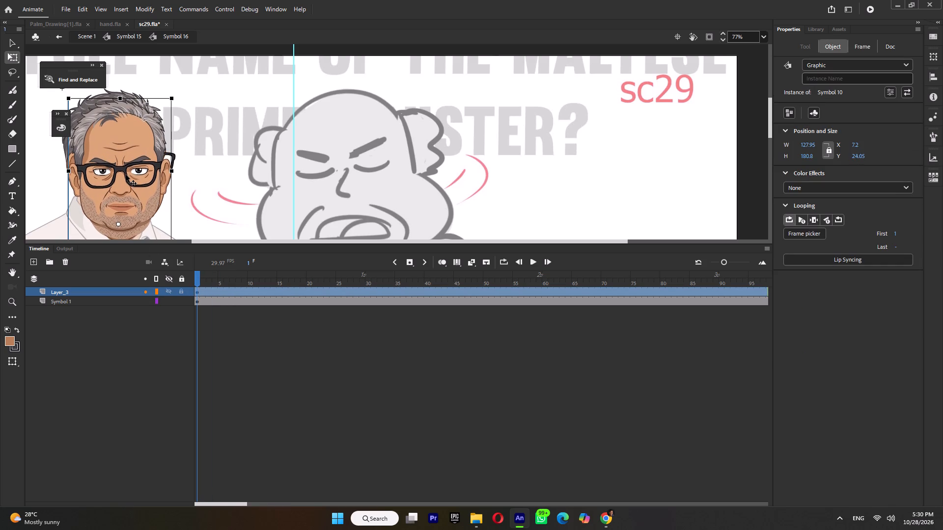
pyautogui.press('Down')
pyautogui.press('Up')
pyautogui.press('Up')
pyautogui.press('Up')
pyautogui.press('Up')
pyautogui.press('Up')
pyautogui.press('Up')
pyautogui.press('Up')
pyautogui.press('Up')
pyautogui.press('Up')
pyautogui.press('Up')
pyautogui.press('Up')
pyautogui.press('Up')
pyautogui.press('Up')
pyautogui.press('Up')
pyautogui.press('Up')
pyautogui.press('Up')
pyautogui.press('Up')
pyautogui.press('Up')
pyautogui.press('Up')
pyautogui.press('Up')
pyautogui.press('Up')
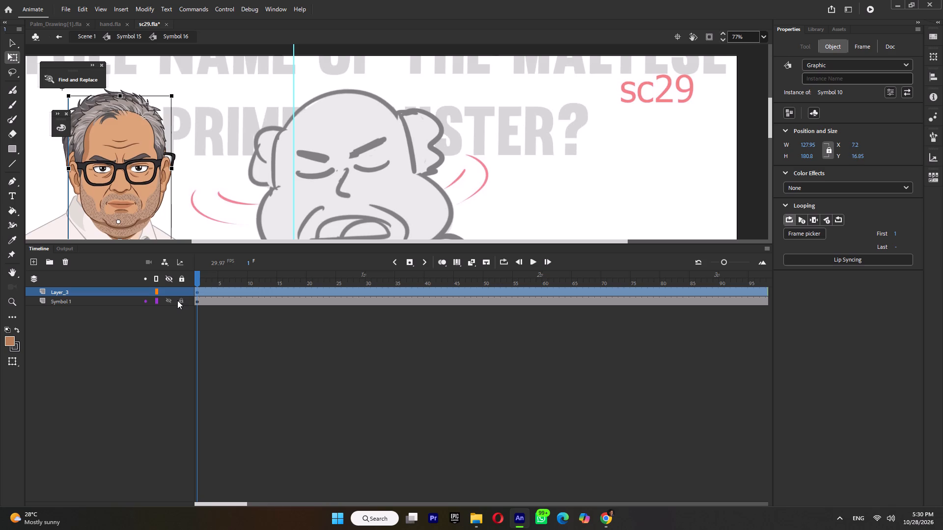
# Raise the front-facing head to X 7.2, Y 1.25, comparing its alignment by toggling Layer_3's visibility over the angled head.
pyautogui.press('Up')
pyautogui.press('Up')
pyautogui.click(168, 289)
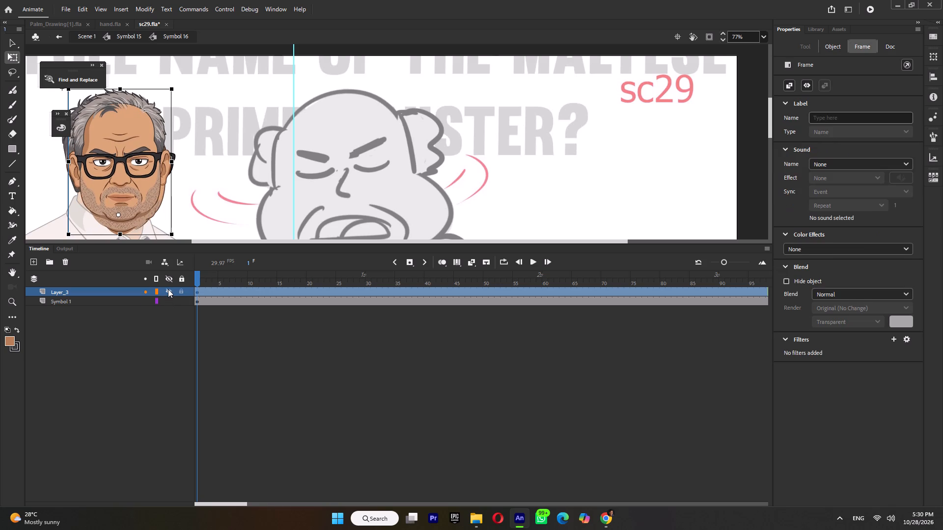
pyautogui.click(168, 289)
pyautogui.click(168, 289)
pyautogui.press('Down')
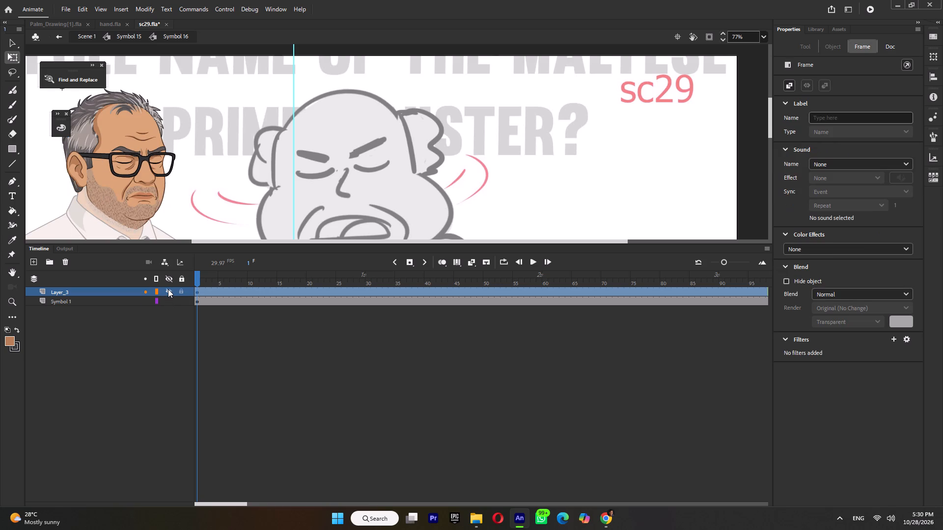
pyautogui.click(168, 289)
pyautogui.click(128, 189)
pyautogui.press('Down')
pyautogui.press('Down')
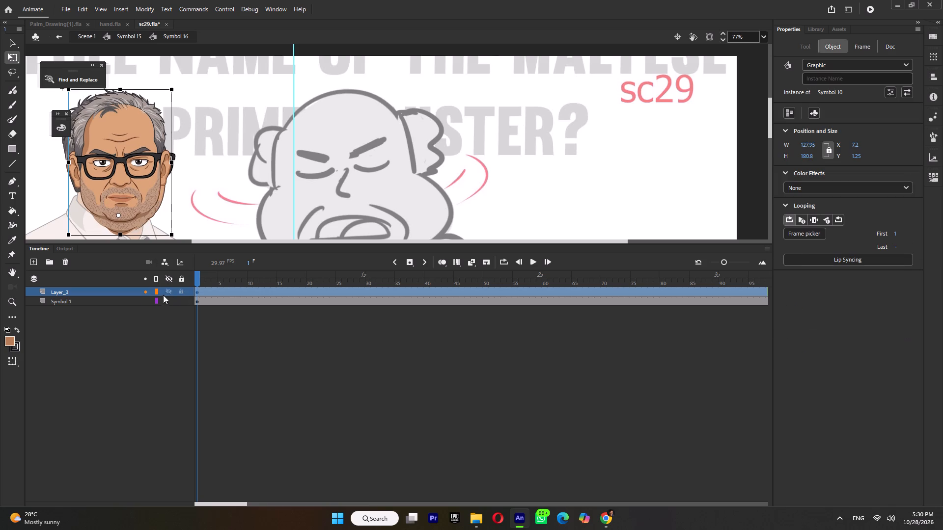
pyautogui.click(169, 291)
pyautogui.click(169, 291)
pyautogui.click(169, 291)
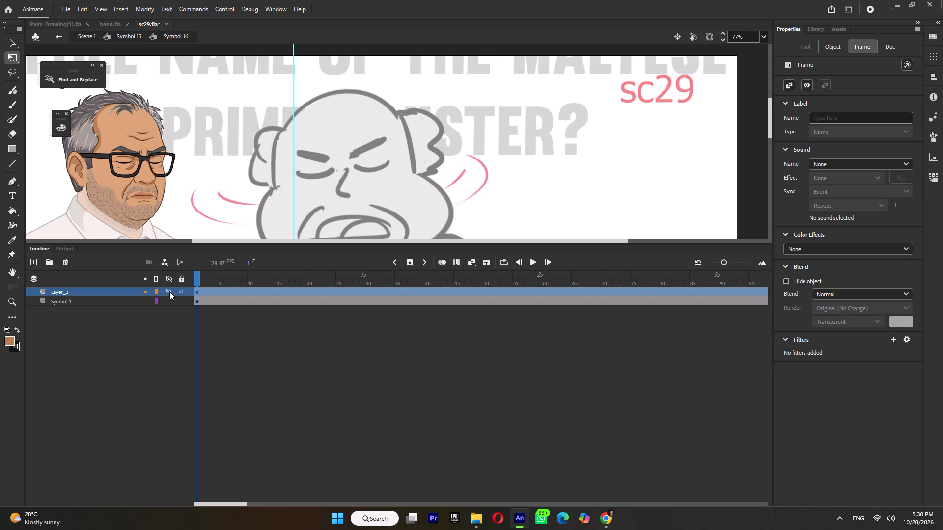
pyautogui.click(169, 291)
# Open the front-facing head's nested eye symbol, Symbol 4, and unlock its blink layer.
pyautogui.doubleClick(135, 163)
pyautogui.keyDown('ctrl'); pyautogui.scroll(2, 137, 160); pyautogui.keyUp('ctrl')
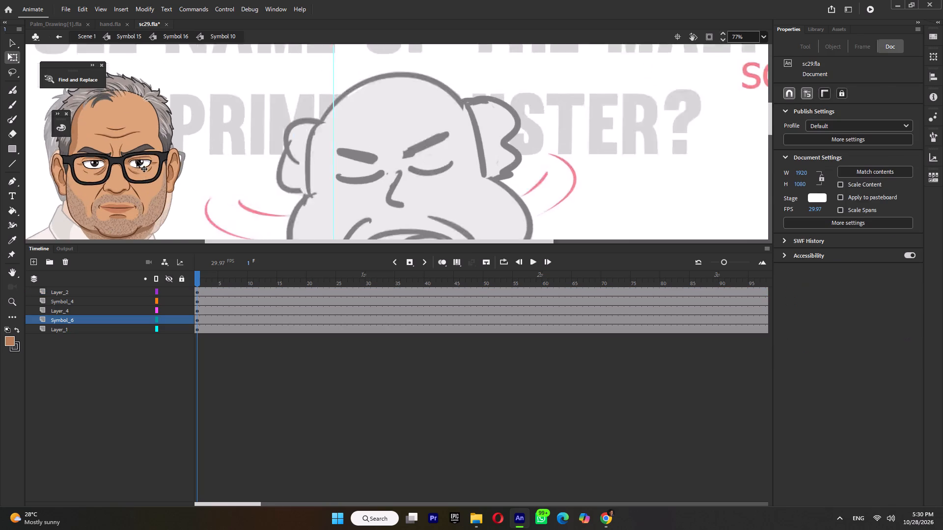
pyautogui.keyDown('ctrl'); pyautogui.scroll(7, 137, 160); pyautogui.keyUp('ctrl')
pyautogui.doubleClick(143, 160)
pyautogui.click(143, 160)
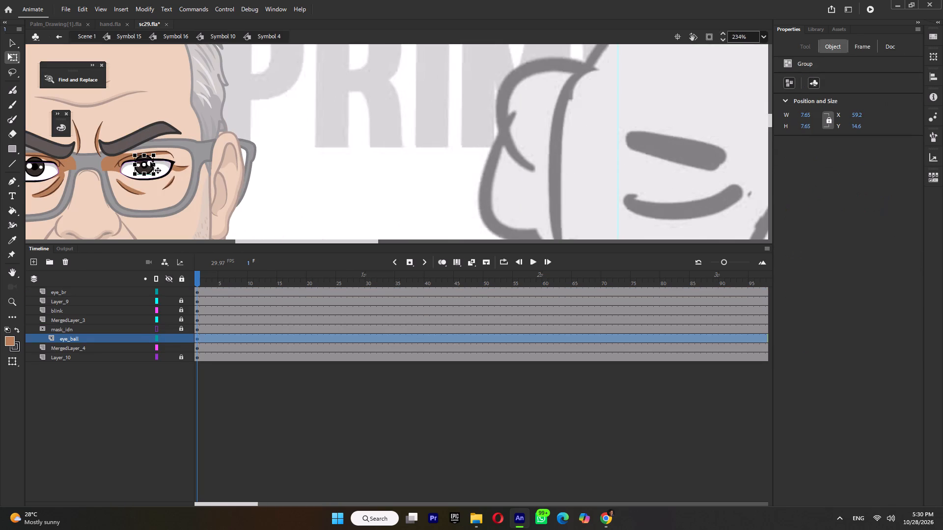
pyautogui.click(167, 162)
pyautogui.click(55, 307)
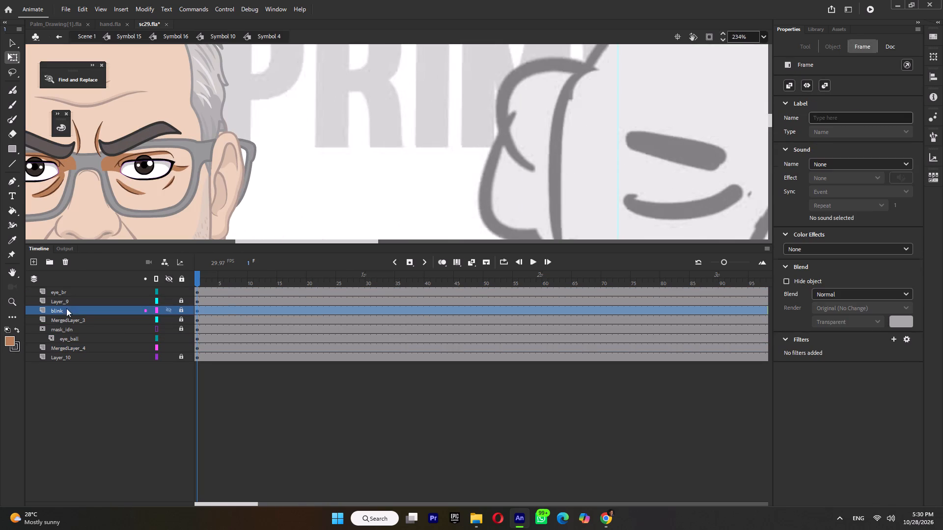
pyautogui.click(182, 311)
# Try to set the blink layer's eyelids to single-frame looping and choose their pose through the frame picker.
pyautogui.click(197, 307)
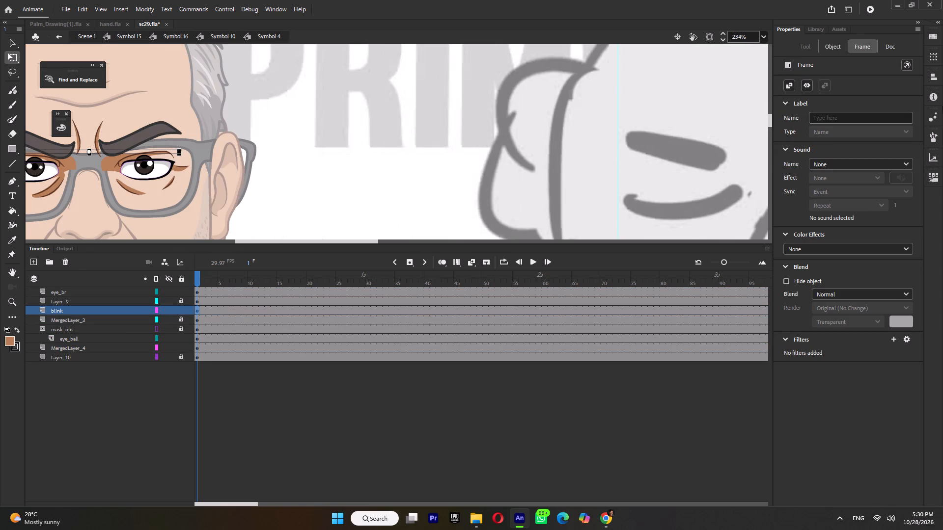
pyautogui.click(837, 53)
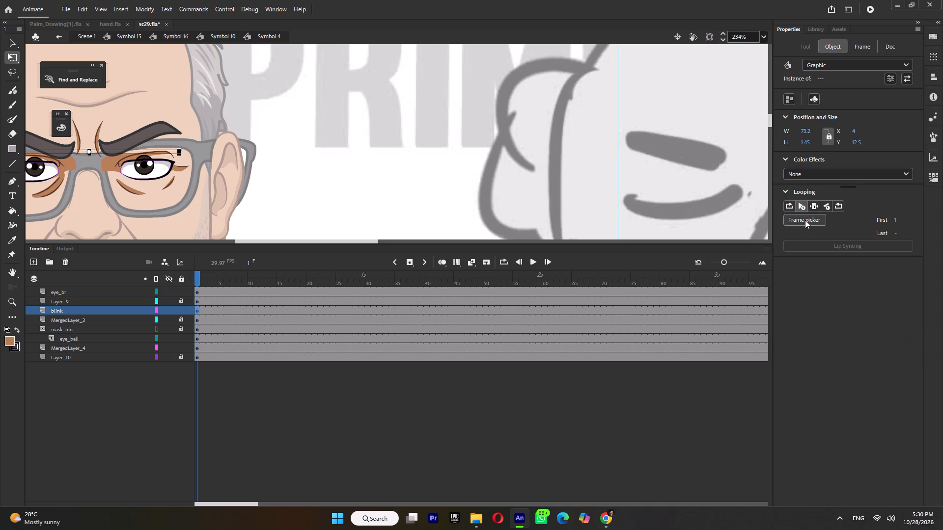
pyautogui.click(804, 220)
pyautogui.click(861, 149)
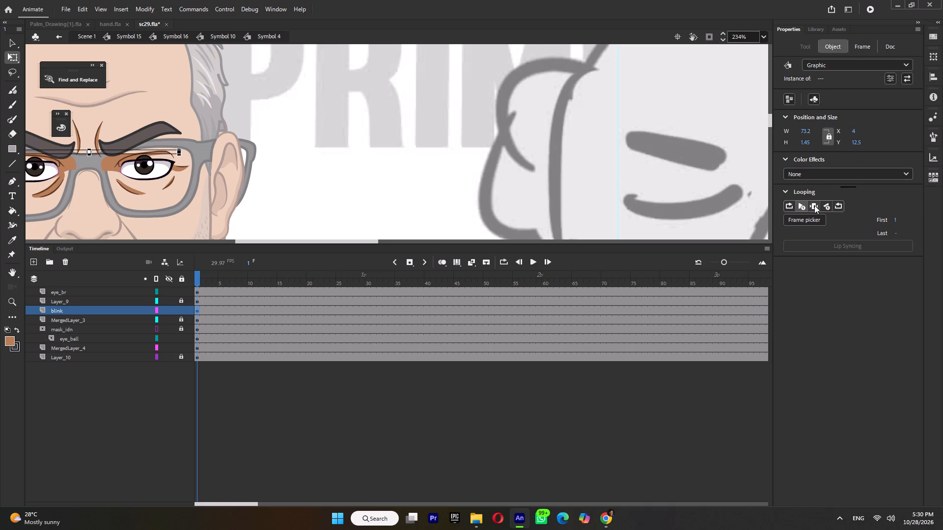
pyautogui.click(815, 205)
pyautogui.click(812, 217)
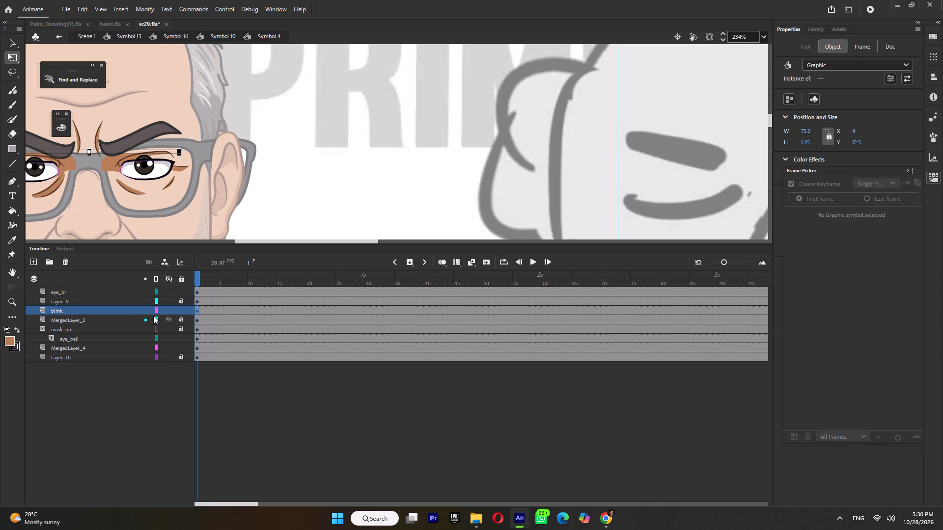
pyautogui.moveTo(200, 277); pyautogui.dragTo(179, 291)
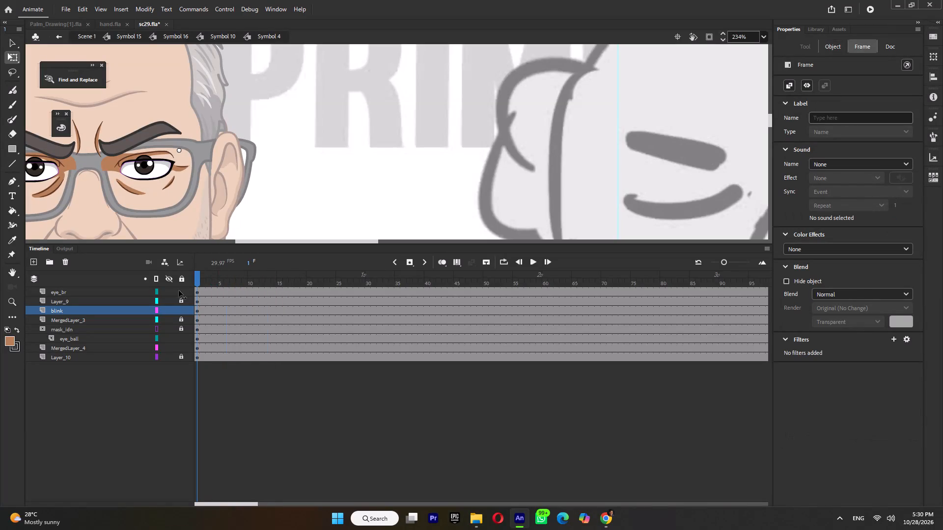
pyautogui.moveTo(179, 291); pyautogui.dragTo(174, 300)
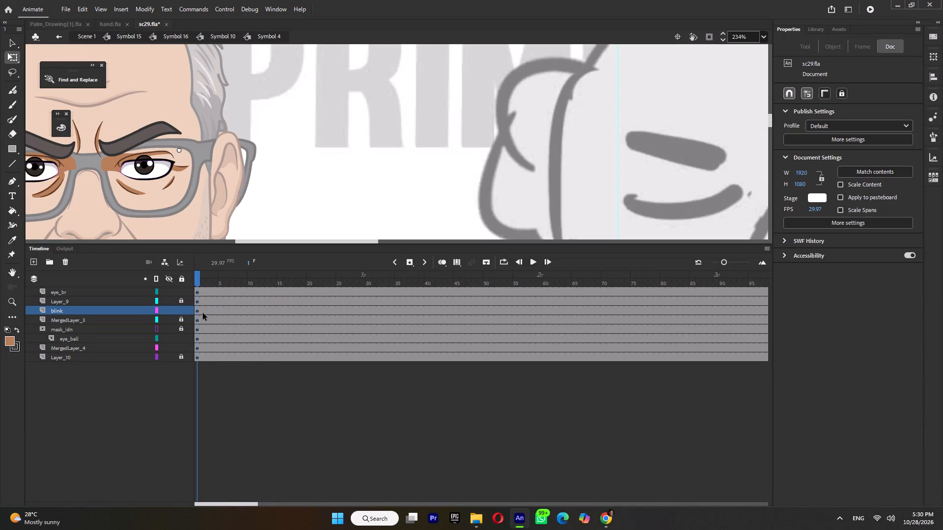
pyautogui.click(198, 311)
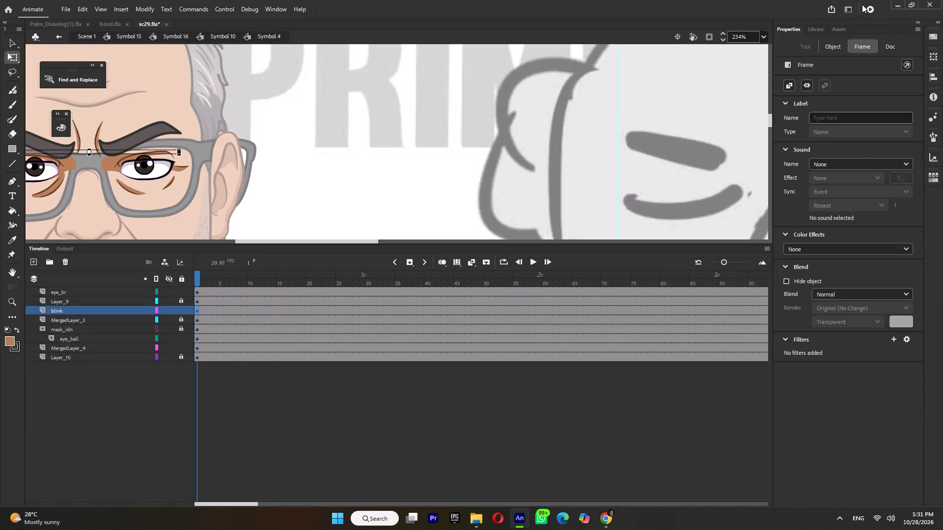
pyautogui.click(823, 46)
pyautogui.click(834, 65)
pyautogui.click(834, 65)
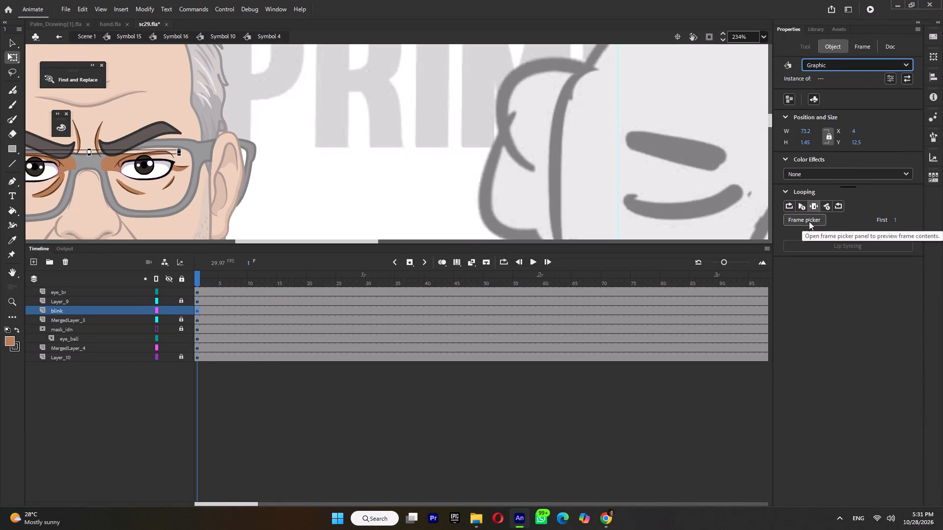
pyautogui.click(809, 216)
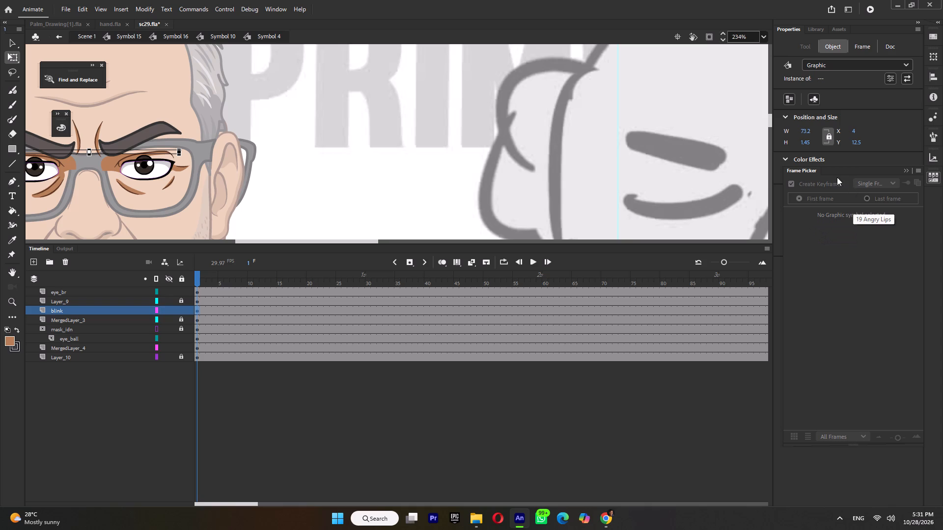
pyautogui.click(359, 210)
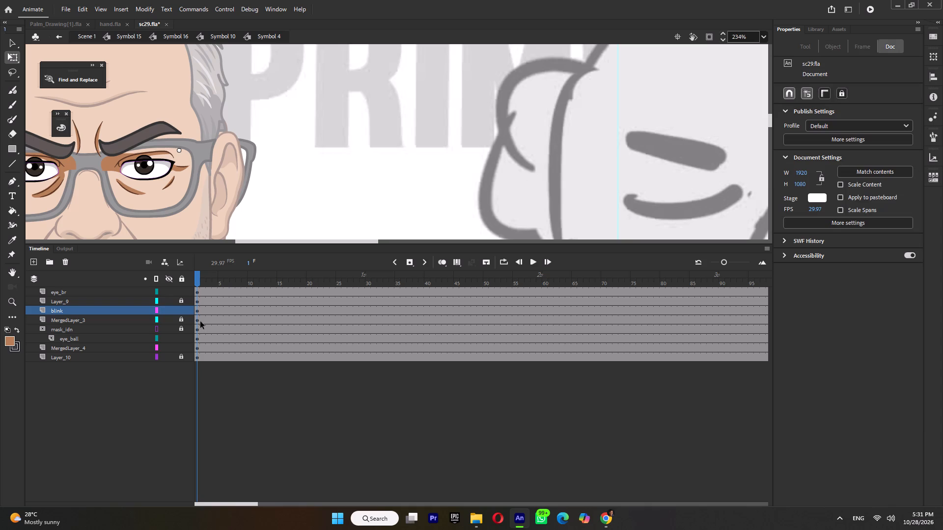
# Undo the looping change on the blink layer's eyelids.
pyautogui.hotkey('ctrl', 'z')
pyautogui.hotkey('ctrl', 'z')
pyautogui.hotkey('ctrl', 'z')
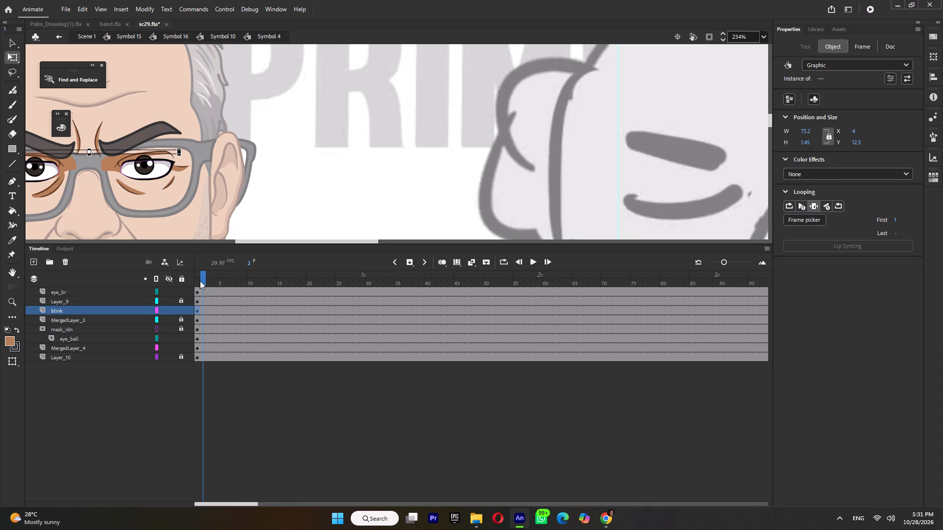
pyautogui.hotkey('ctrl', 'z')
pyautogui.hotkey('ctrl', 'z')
# Examine the eyelids at frames 5 and 3, try the frame picker on frame 3, and return to frame 1.
pyautogui.moveTo(198, 279); pyautogui.dragTo(219, 291)
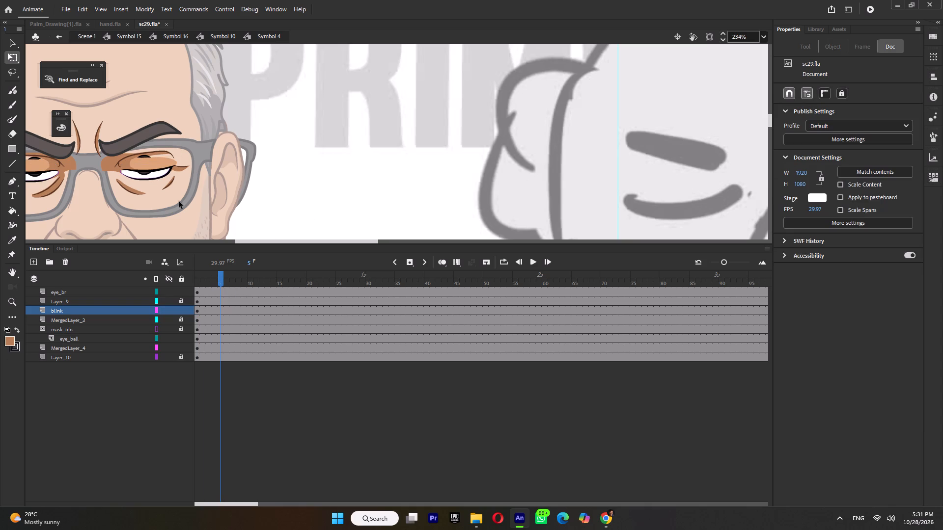
pyautogui.click(145, 165)
pyautogui.click(198, 311)
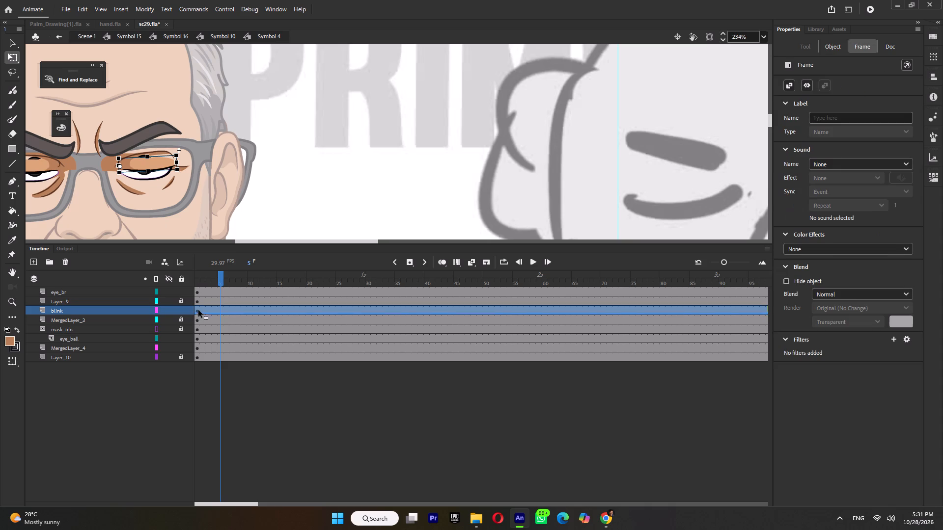
pyautogui.click(202, 307)
pyautogui.click(210, 308)
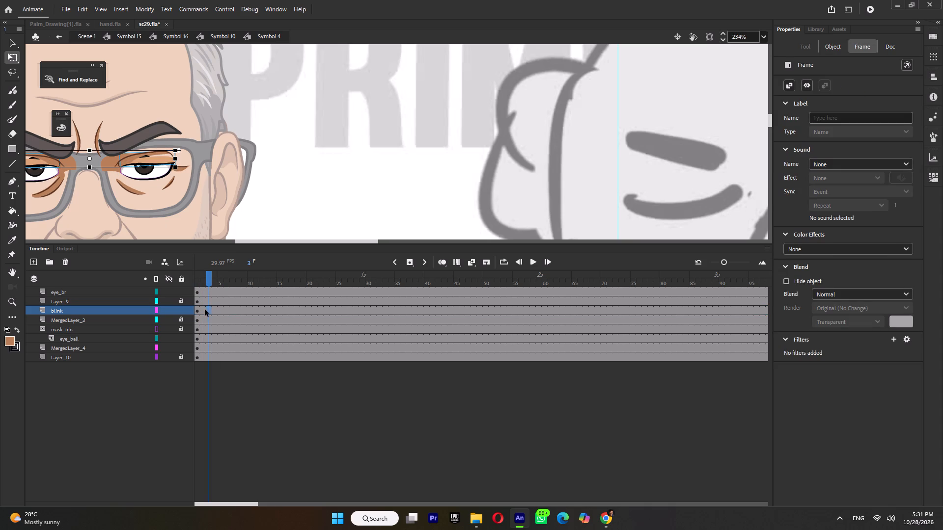
pyautogui.click(831, 45)
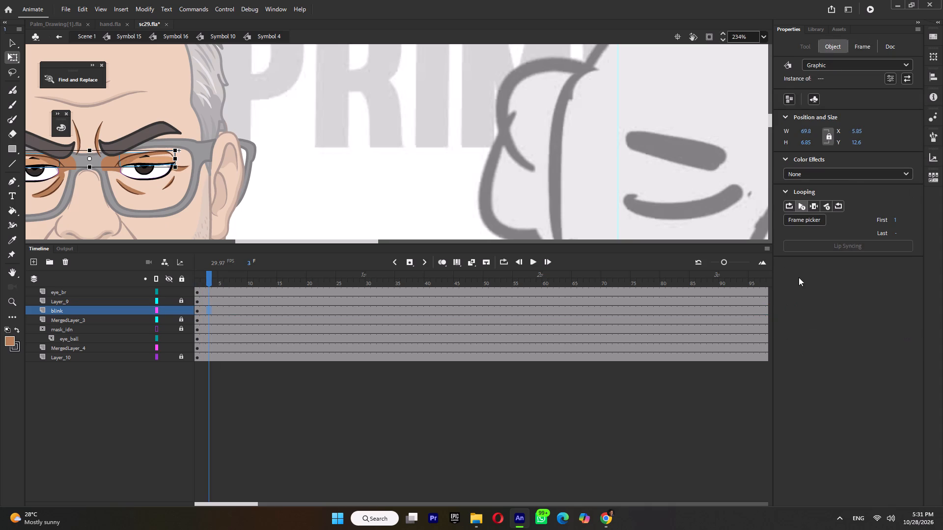
pyautogui.click(801, 220)
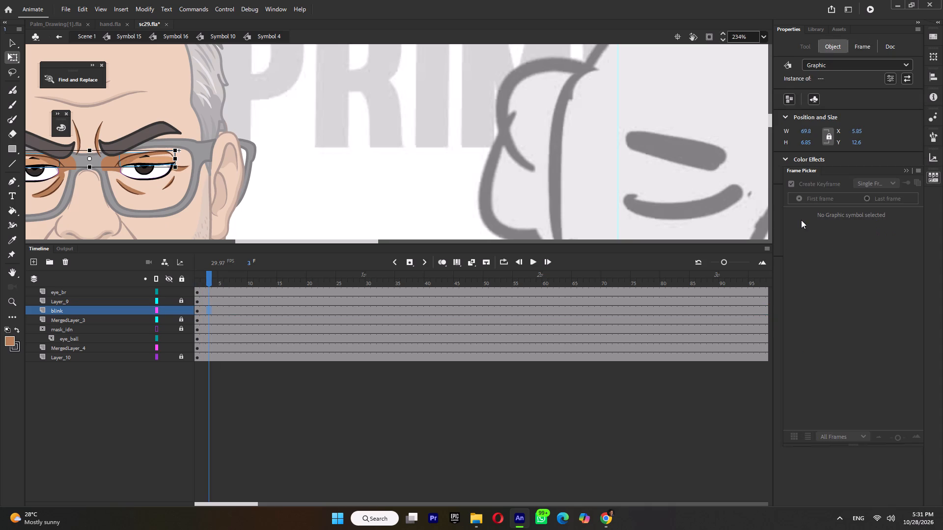
pyautogui.click(156, 164)
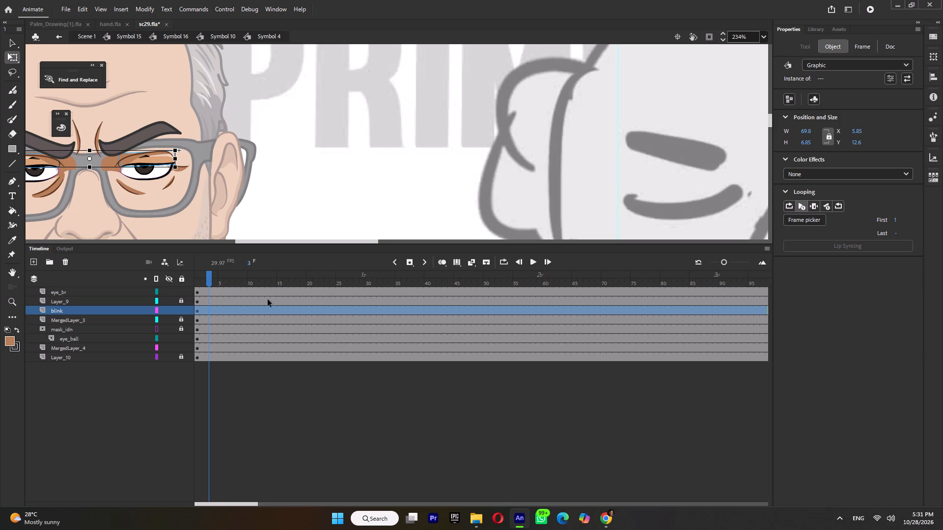
pyautogui.click(198, 310)
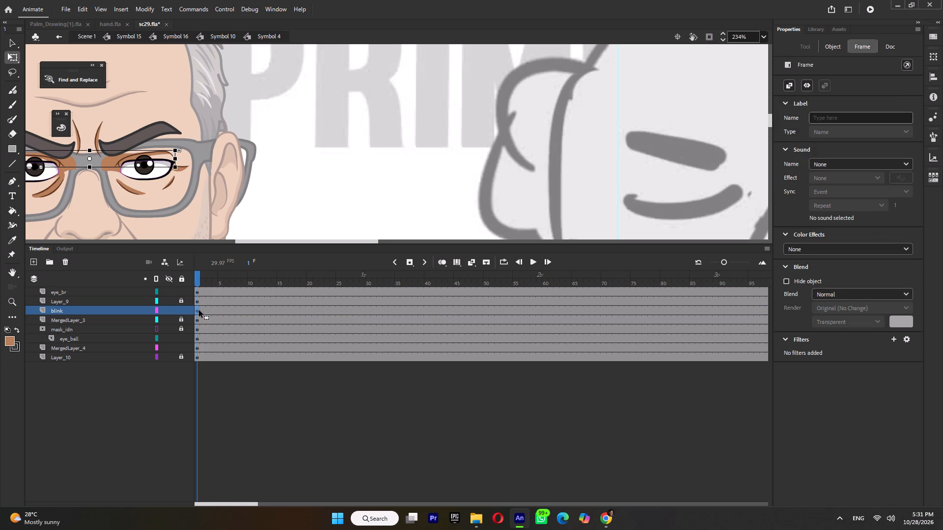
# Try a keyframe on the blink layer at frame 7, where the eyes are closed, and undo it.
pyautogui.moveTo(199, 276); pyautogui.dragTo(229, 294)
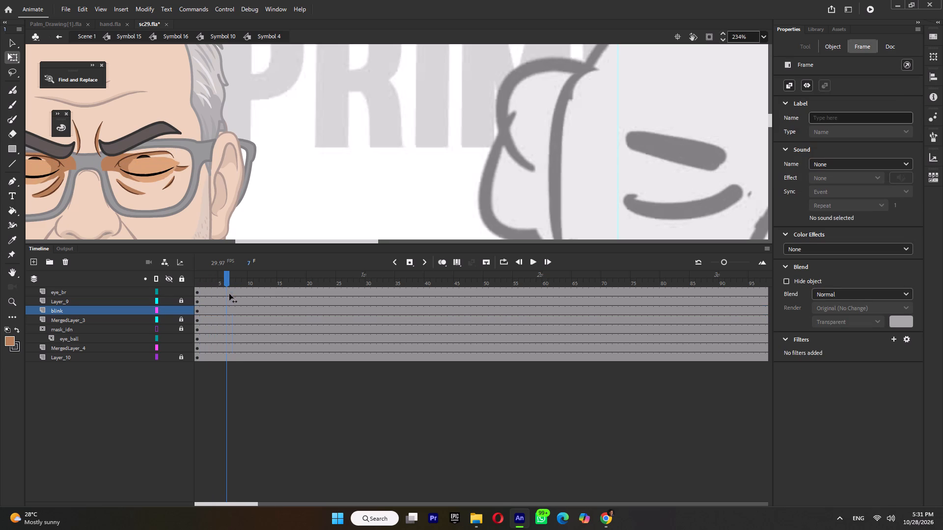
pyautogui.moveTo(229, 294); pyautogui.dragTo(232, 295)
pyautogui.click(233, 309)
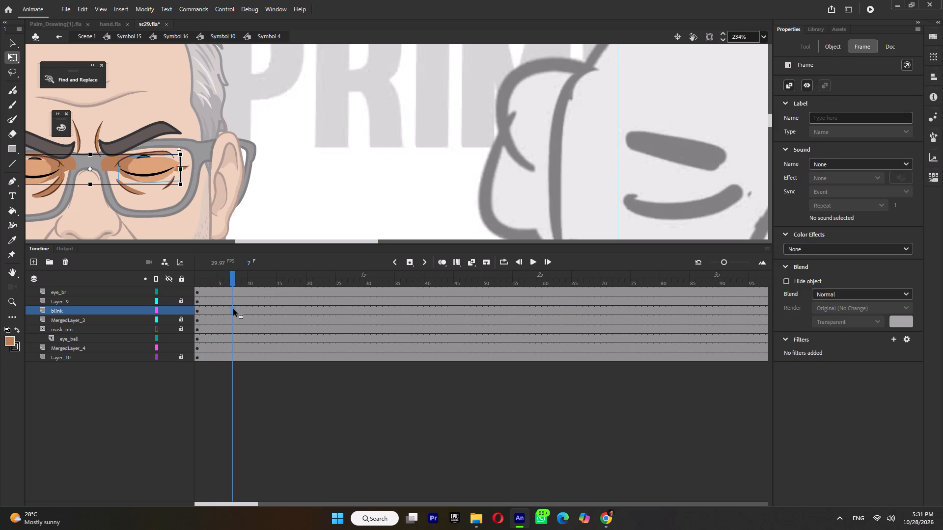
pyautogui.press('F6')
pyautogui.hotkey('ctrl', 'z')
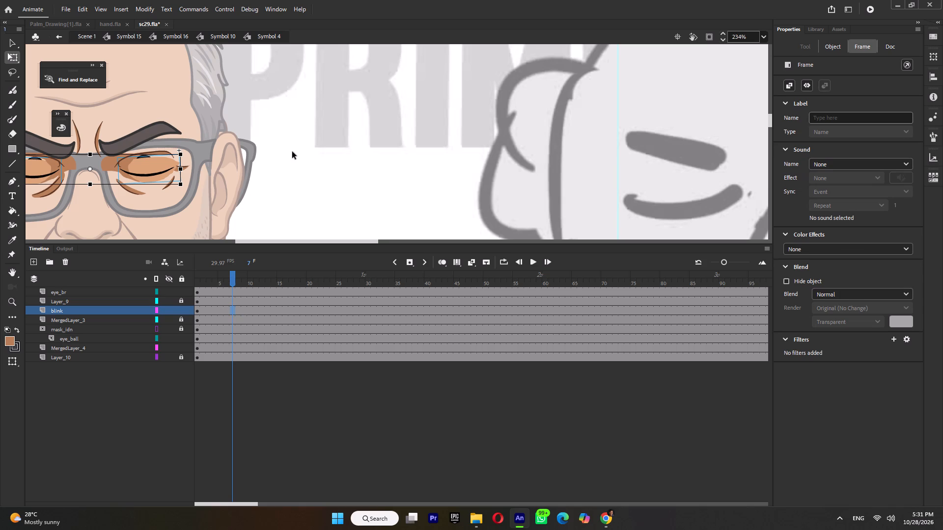
# Convert both eyelids on the blink layer into a single graphic symbol.
pyautogui.click(292, 152)
pyautogui.click(83, 307)
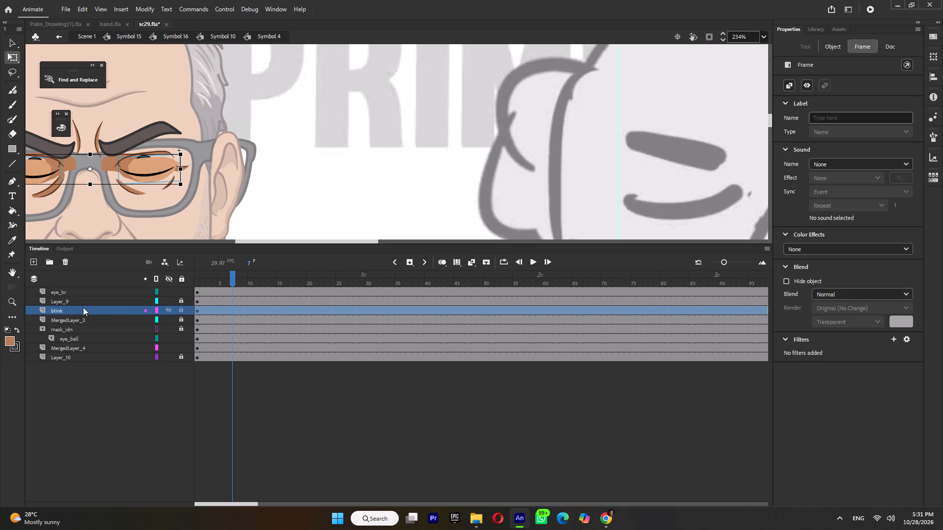
pyautogui.press('F8')
pyautogui.click(525, 124)
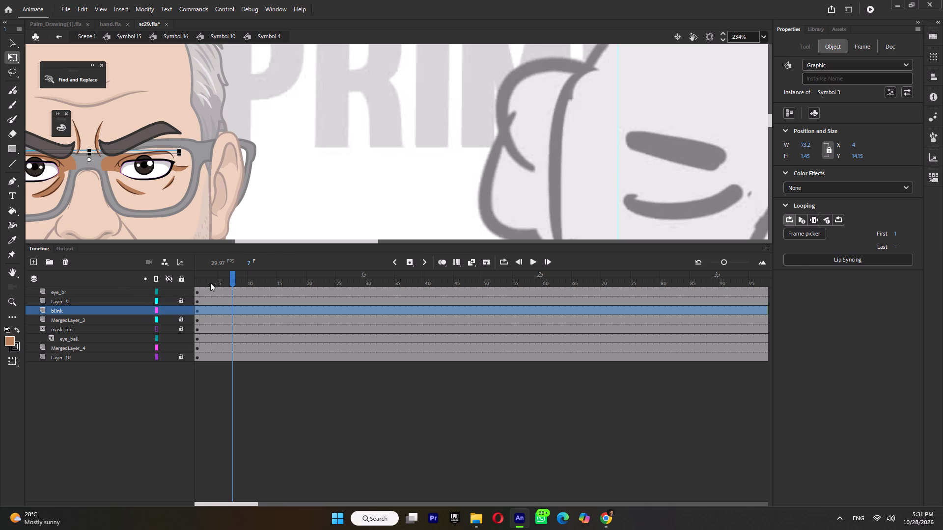
# Inspect the converted eyelid symbol's properties and scrub the timeline to check whether it still blinks.
pyautogui.moveTo(210, 279); pyautogui.dragTo(192, 280)
pyautogui.doubleClick(156, 161)
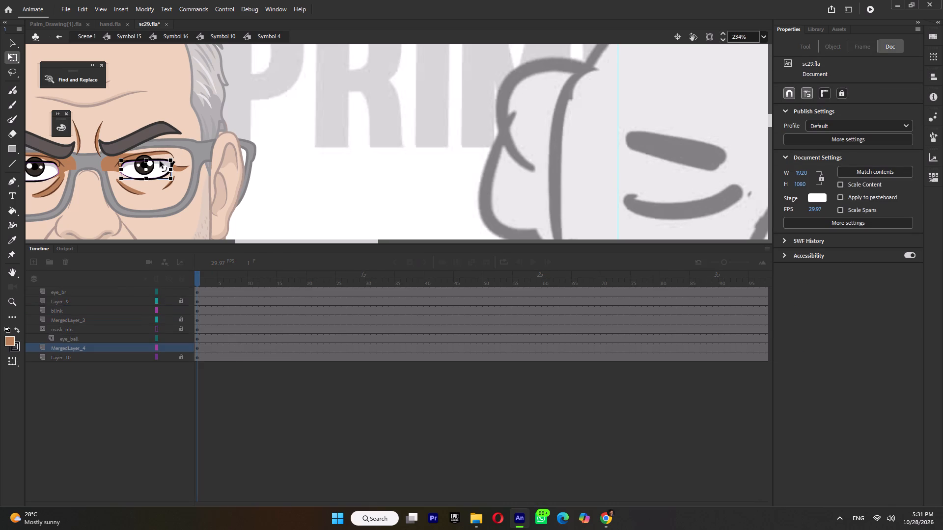
pyautogui.doubleClick(236, 159)
pyautogui.moveTo(198, 277); pyautogui.dragTo(155, 292)
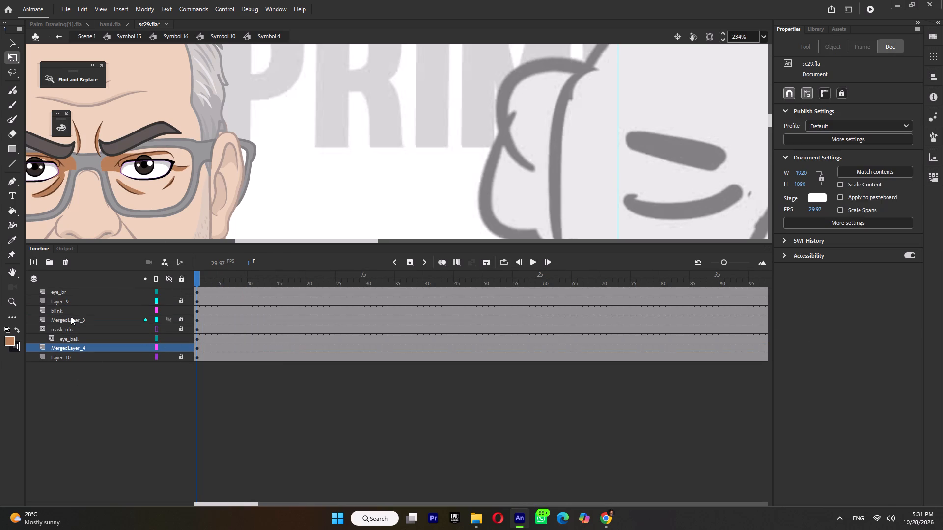
pyautogui.click(69, 307)
pyautogui.click(827, 42)
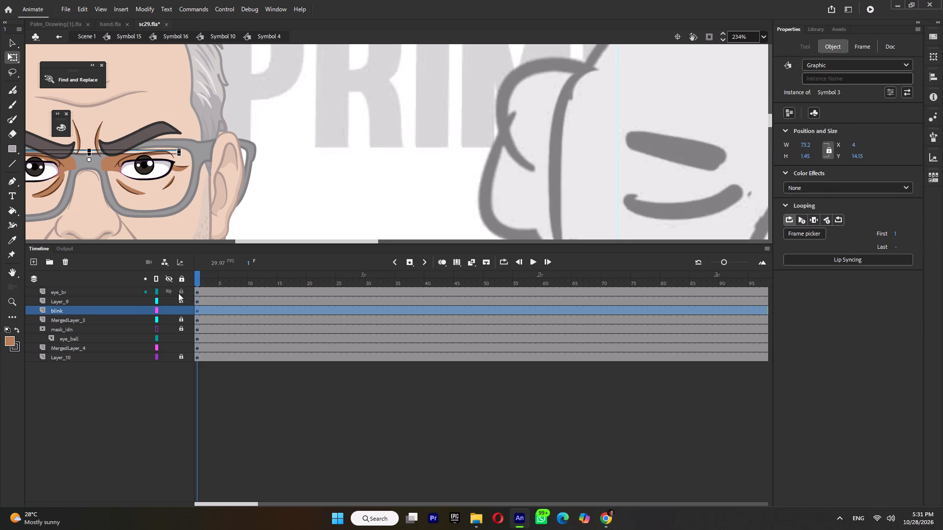
pyautogui.moveTo(197, 279); pyautogui.dragTo(283, 285)
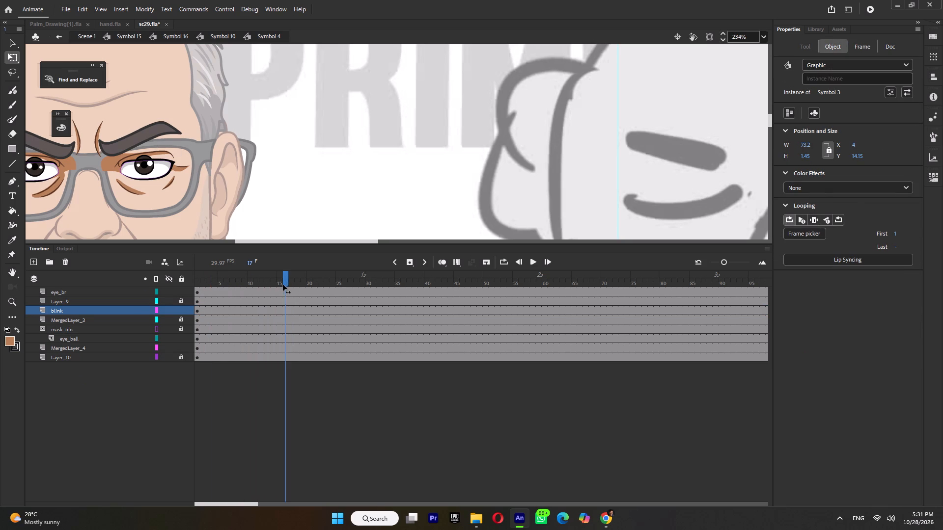
pyautogui.moveTo(283, 285); pyautogui.dragTo(238, 287)
# Undo the conversion of the eyelids into a symbol, going back to the original blink layer at frame 7.
pyautogui.hotkey('ctrl', 'z')
pyautogui.hotkey('ctrl', 'z')
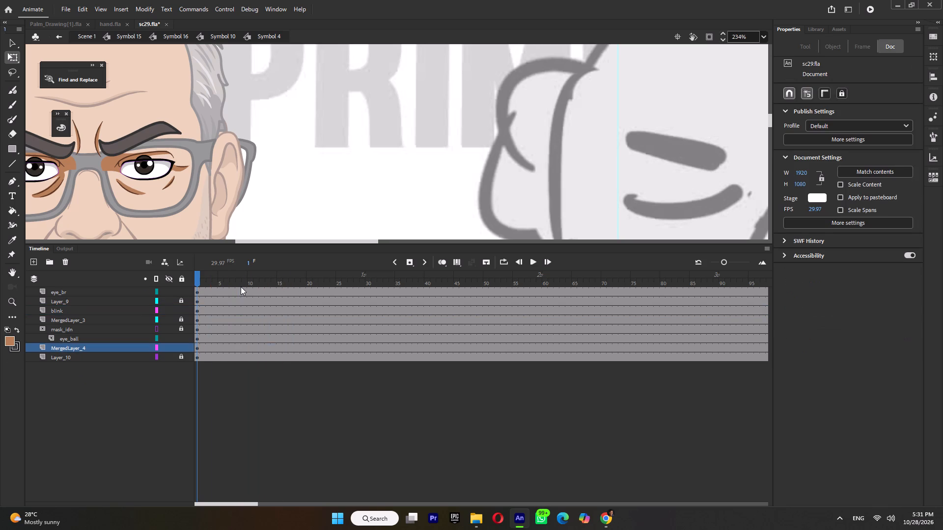
pyautogui.hotkey('ctrl', 'z')
pyautogui.hotkey('ctrl', 'z')
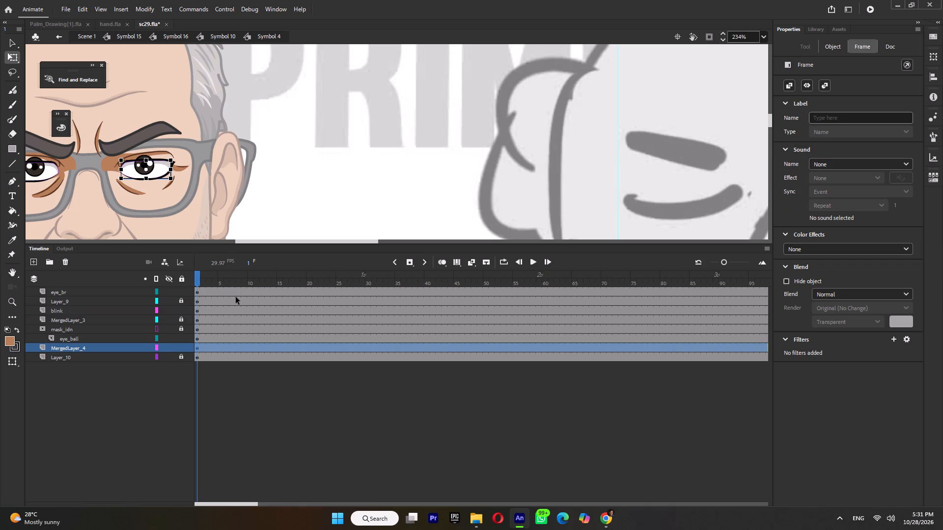
pyautogui.hotkey('ctrl', 'z')
pyautogui.hotkey('ctrl', 'z')
pyautogui.hotkey('ctrl', 'z')
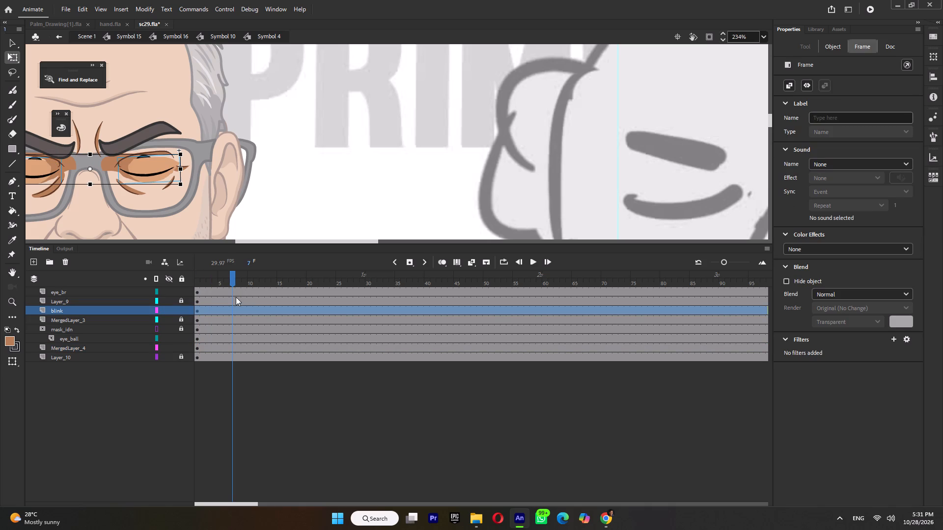
# Convert the whole blink layer into a graphic symbol named Symbol 3.
pyautogui.click(83, 313)
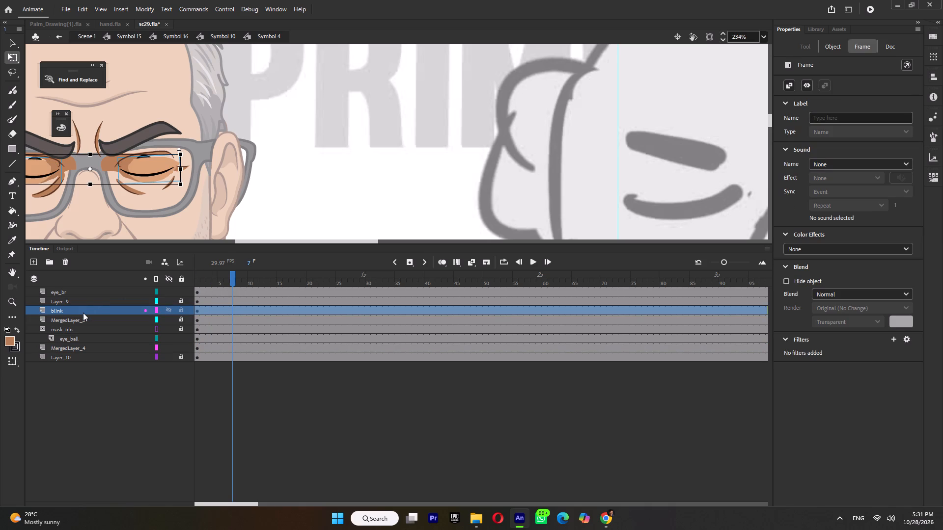
pyautogui.rightClick(83, 313)
pyautogui.click(141, 161)
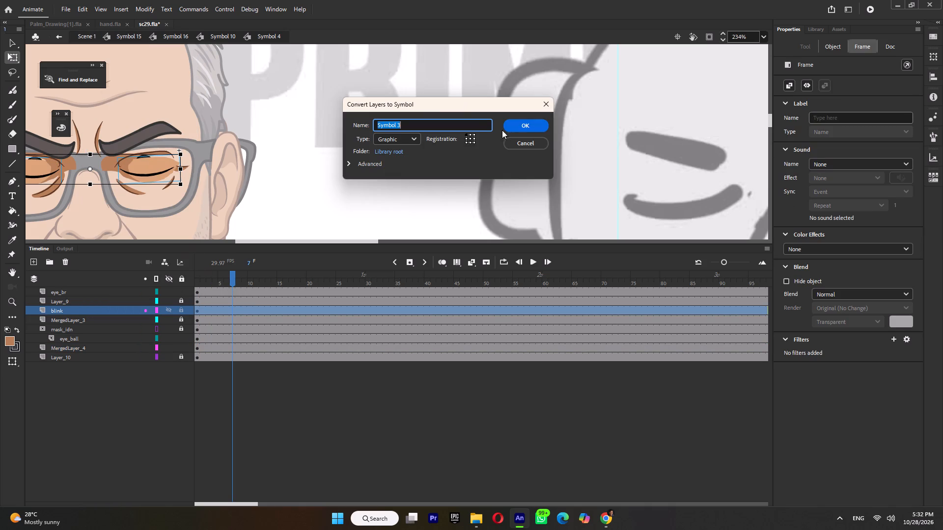
pyautogui.click(527, 128)
# Inside the new blink symbol, distribute the two eyelids at frame 1 onto separate layers.
pyautogui.doubleClick(151, 170)
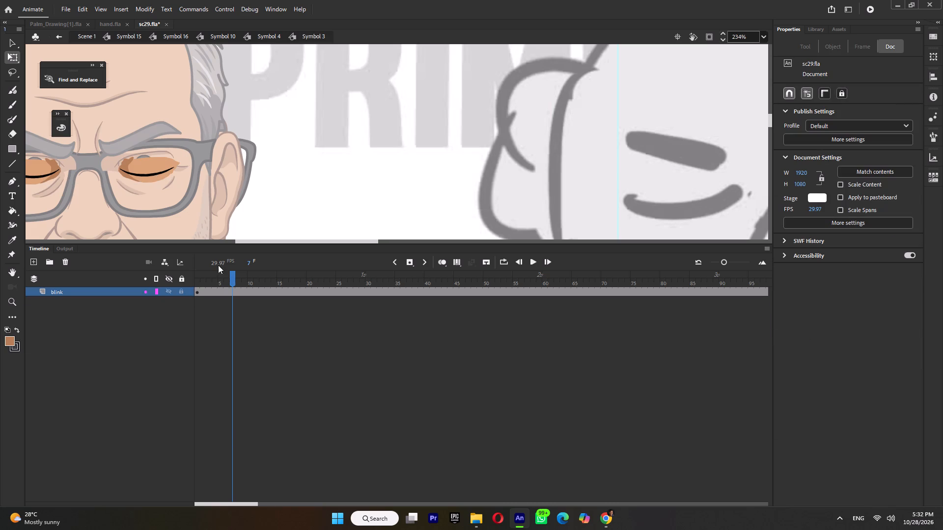
pyautogui.moveTo(206, 274); pyautogui.dragTo(189, 278)
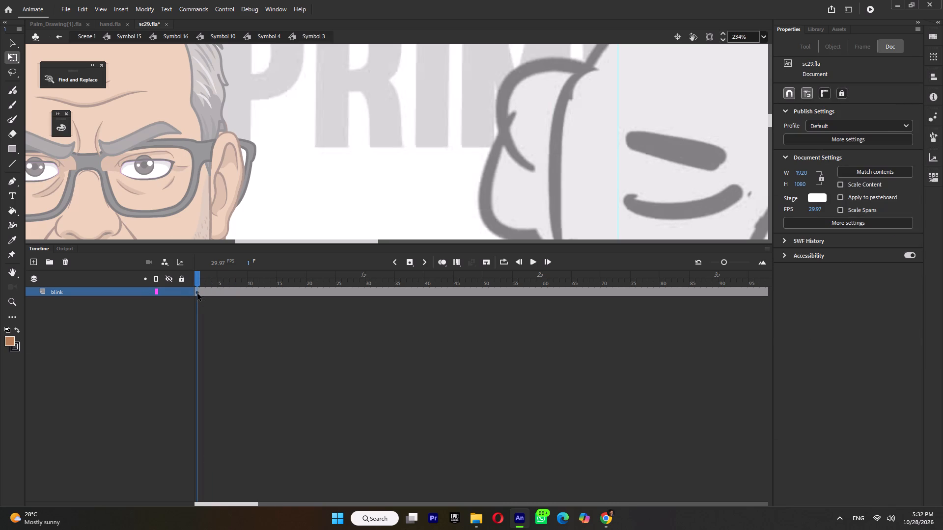
pyautogui.click(197, 293)
pyautogui.hotkey('ctrl', 'shift', 'd')
# Find where the blink ends, and remove all frames after frame 13 on both eyelid layers.
pyautogui.moveTo(207, 274); pyautogui.dragTo(211, 276)
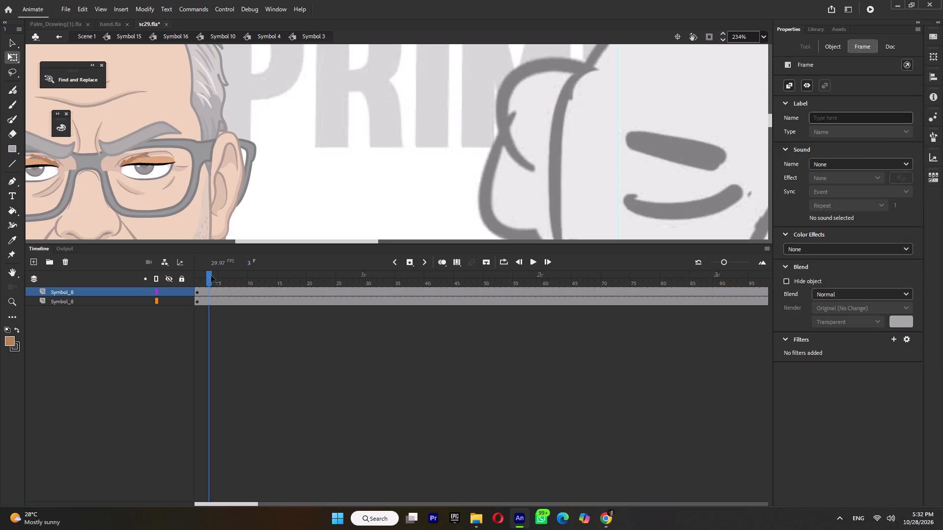
pyautogui.moveTo(211, 276); pyautogui.dragTo(268, 287)
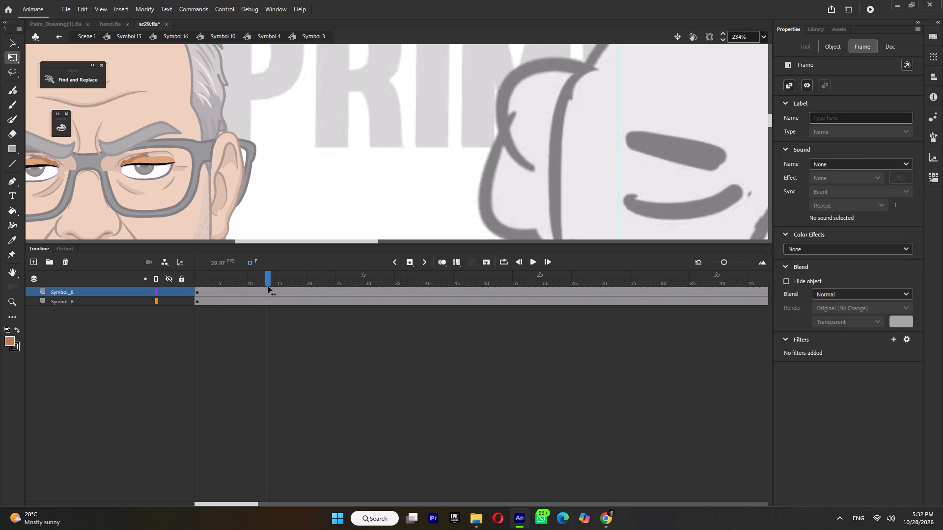
pyautogui.moveTo(268, 287); pyautogui.dragTo(272, 287)
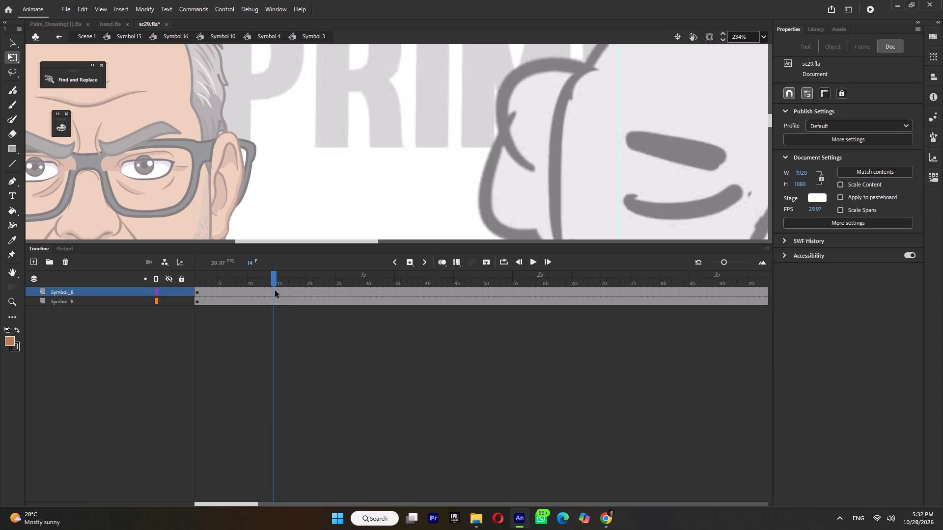
pyautogui.moveTo(275, 290); pyautogui.dragTo(346, 305)
pyautogui.hotkey('shift', 'F5')
pyautogui.hotkey('shift', 'F5')
pyautogui.hotkey('shift', 'F5')
pyautogui.hotkey('shift', 'F5')
pyautogui.hotkey('shift', 'F5')
pyautogui.hotkey('shift', 'F5')
pyautogui.hotkey('shift', 'F5')
pyautogui.hotkey('shift', 'F5')
pyautogui.hotkey('shift', 'F5')
pyautogui.hotkey('shift', 'F5')
pyautogui.hotkey('shift', 'F5')
pyautogui.hotkey('shift', 'F5')
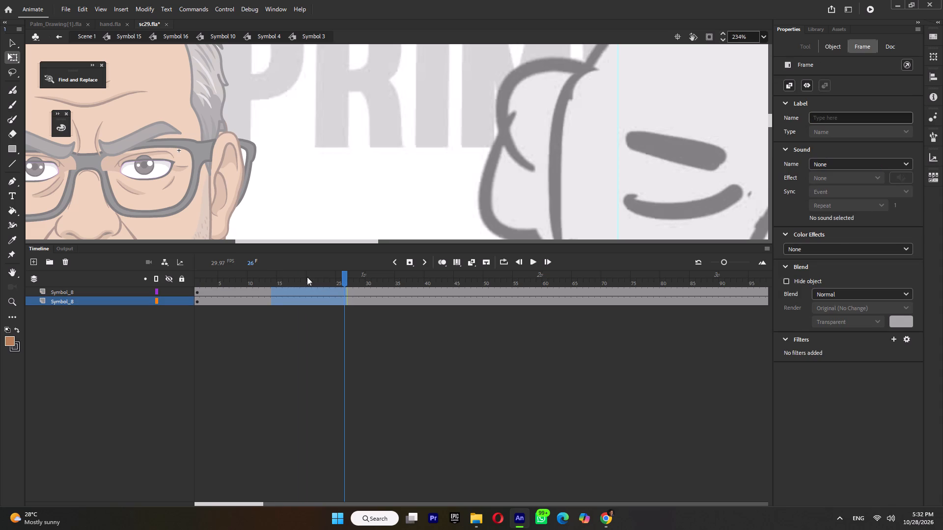
pyautogui.hotkey('shift', 'F5')
pyautogui.hotkey('shift', 'F5')
pyautogui.hotkey('shift', 'F5')
pyautogui.hotkey('shift', 'F5')
pyautogui.hotkey('shift', 'F5')
pyautogui.hotkey('shift', 'F5')
pyautogui.hotkey('shift', 'F5')
pyautogui.hotkey('shift', 'F5')
pyautogui.hotkey('shift', 'F5')
pyautogui.hotkey('shift', 'F5')
pyautogui.hotkey('shift', 'F5')
pyautogui.hotkey('shift', 'F5')
pyautogui.hotkey('shift', 'F5')
pyautogui.hotkey('shift', 'F5')
pyautogui.hotkey('shift', 'F5')
pyautogui.hotkey('shift', 'F5')
# Scrub through the trimmed blink and extend both eyelid layers by one frame, ending at frame 14.
pyautogui.moveTo(266, 276); pyautogui.dragTo(237, 278)
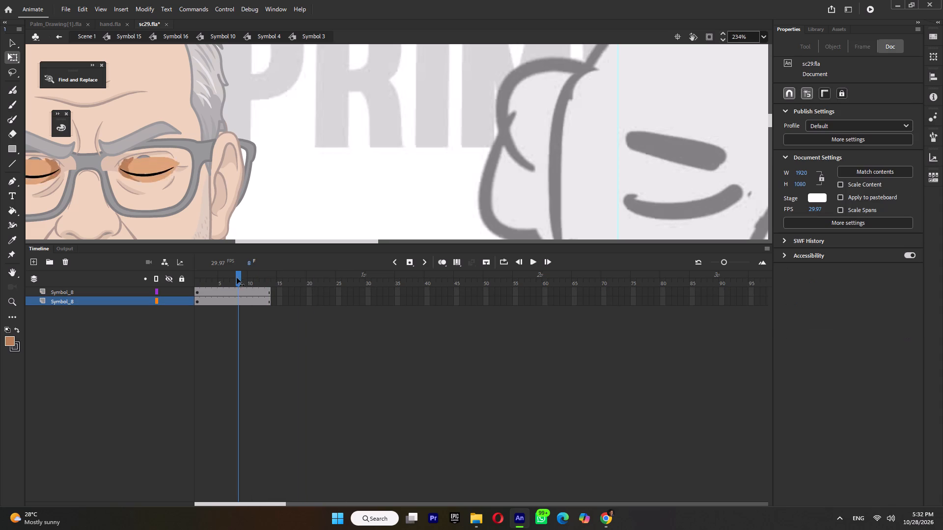
pyautogui.moveTo(237, 278); pyautogui.dragTo(185, 303)
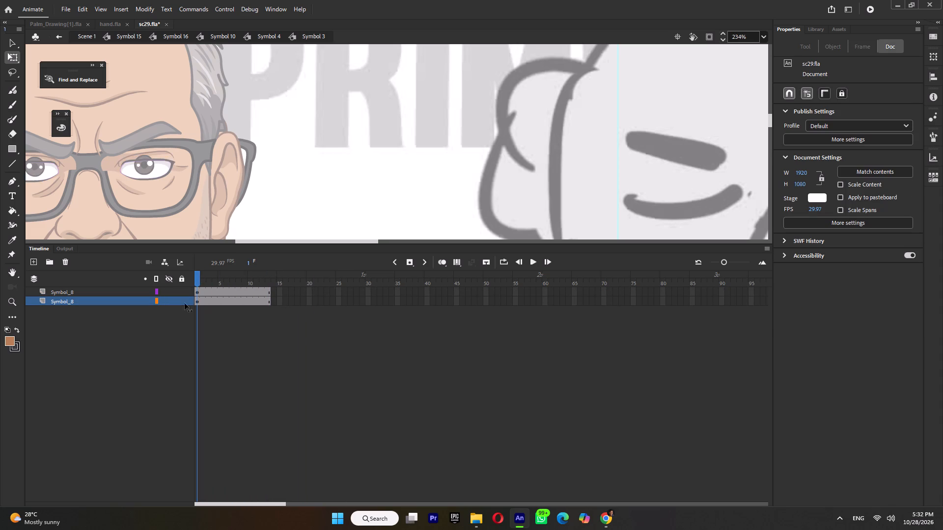
pyautogui.moveTo(185, 303); pyautogui.dragTo(272, 304)
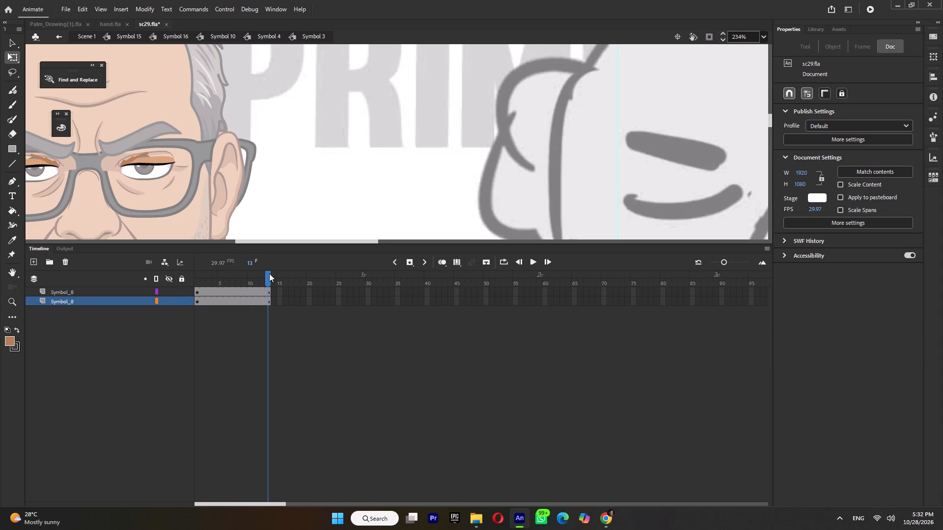
pyautogui.doubleClick(268, 276)
pyautogui.press('F5')
pyautogui.moveTo(271, 279); pyautogui.dragTo(276, 281)
pyautogui.moveTo(275, 281); pyautogui.dragTo(274, 282)
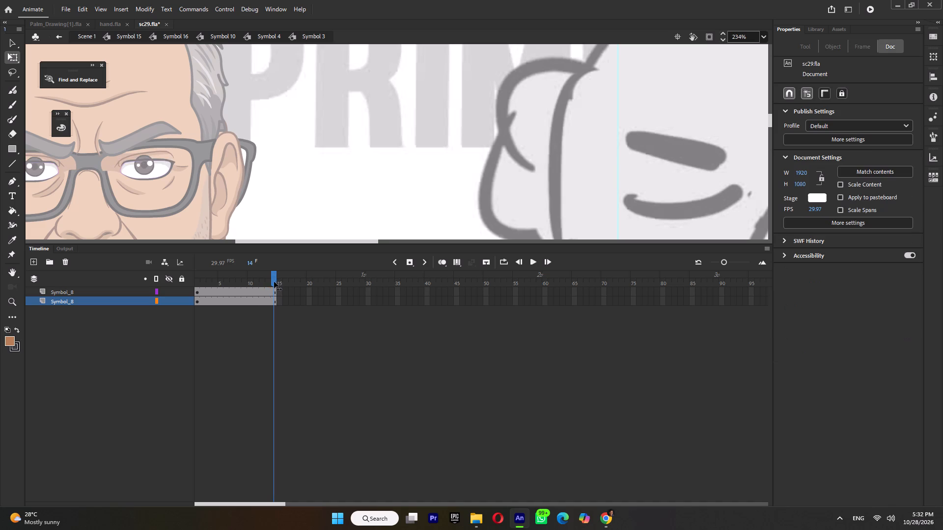
pyautogui.moveTo(274, 282); pyautogui.dragTo(274, 288)
# Return to the eyes symbol, Symbol 4, and save sc29.fla.
pyautogui.doubleClick(322, 171)
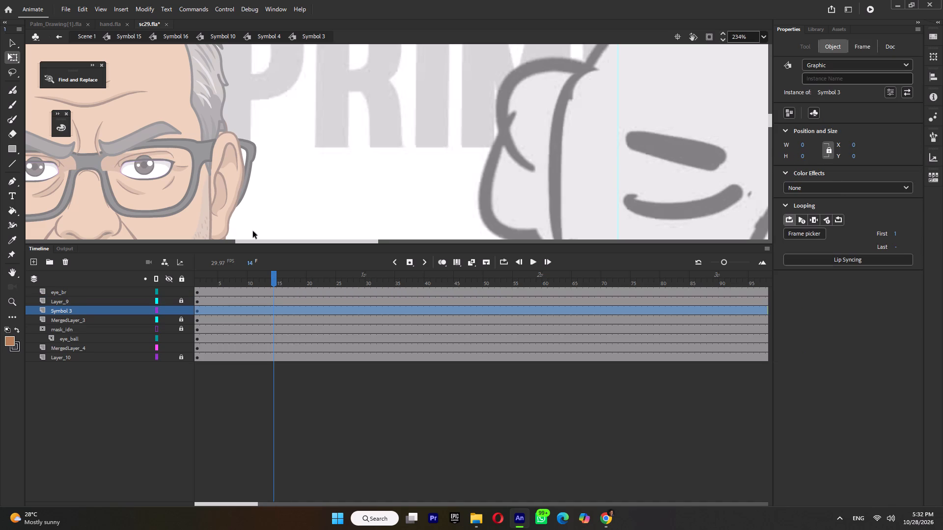
pyautogui.keyDown('ctrl'); pyautogui.scroll(-4, 323, 187); pyautogui.keyUp('ctrl')
pyautogui.hotkey('ctrl', 's')
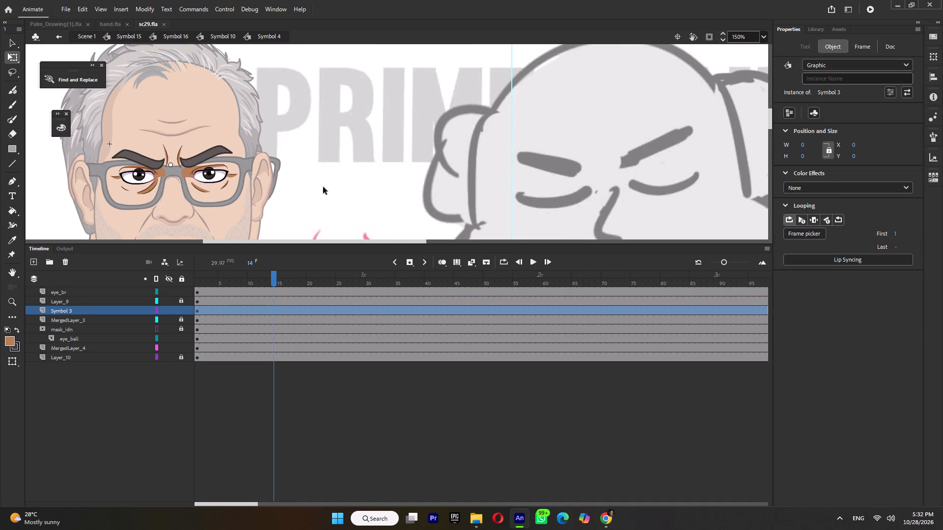
# Scrub the first frames in the head symbol and inside the eyes symbol to check the blink.
pyautogui.doubleClick(323, 187)
pyautogui.moveTo(226, 272); pyautogui.dragTo(223, 291)
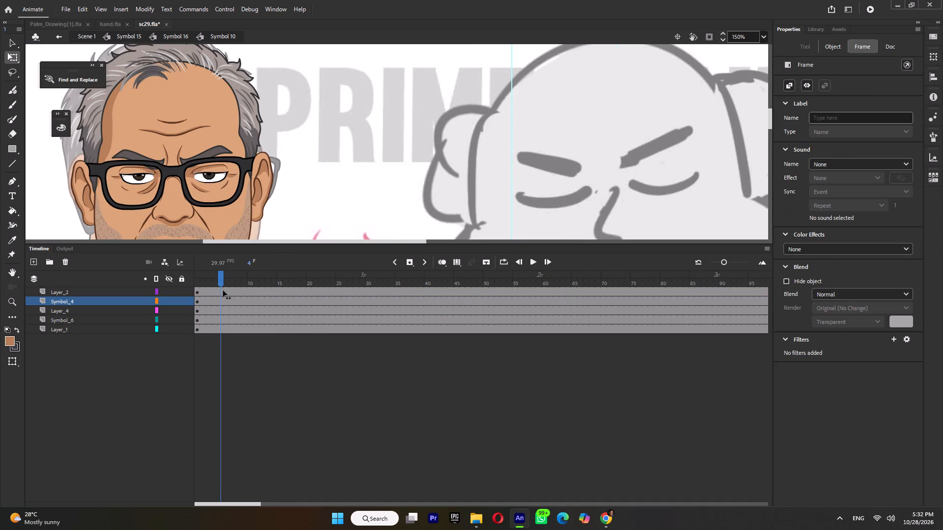
pyautogui.moveTo(223, 291); pyautogui.dragTo(175, 302)
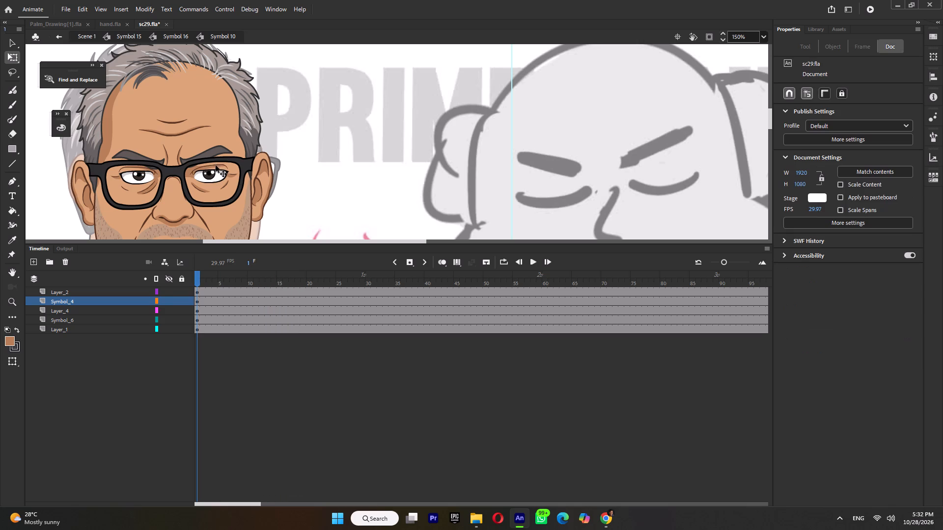
pyautogui.click(216, 168)
pyautogui.click(216, 170)
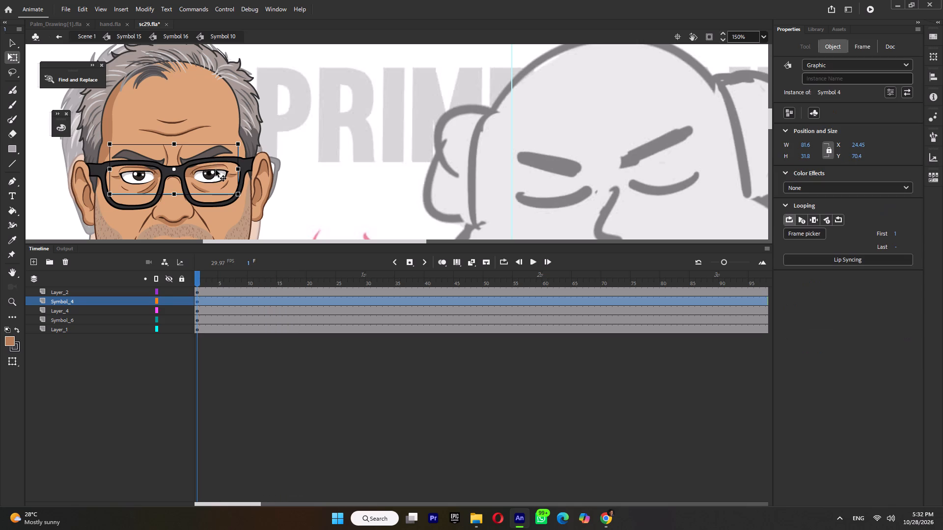
pyautogui.tripleClick(216, 170)
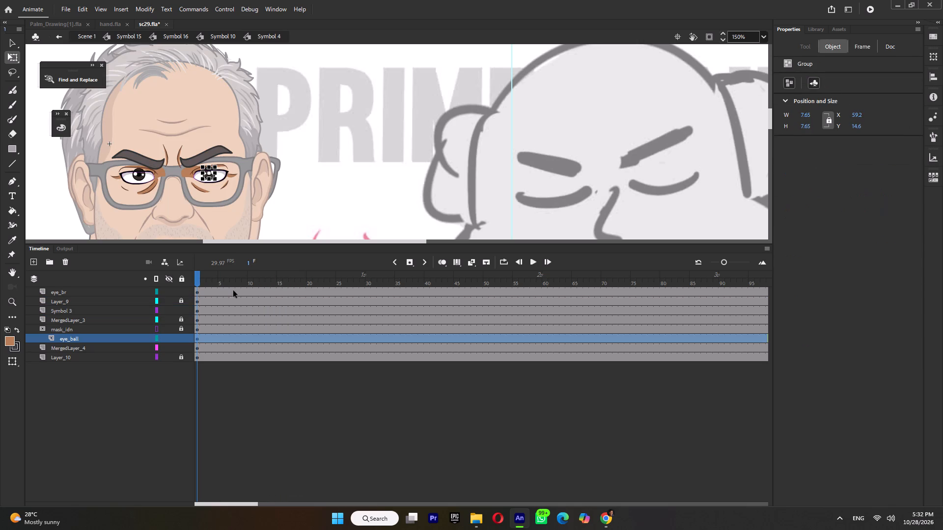
pyautogui.moveTo(198, 281); pyautogui.dragTo(210, 286)
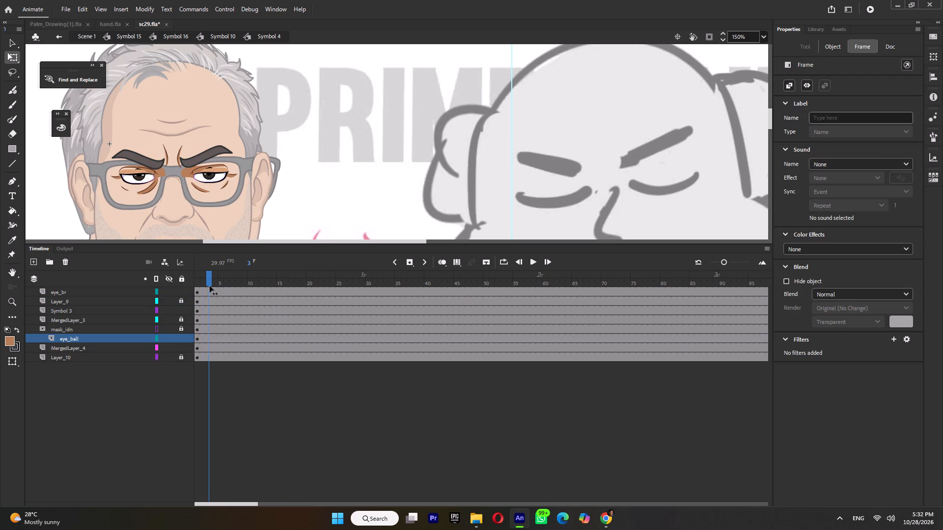
pyautogui.moveTo(210, 286); pyautogui.dragTo(204, 288)
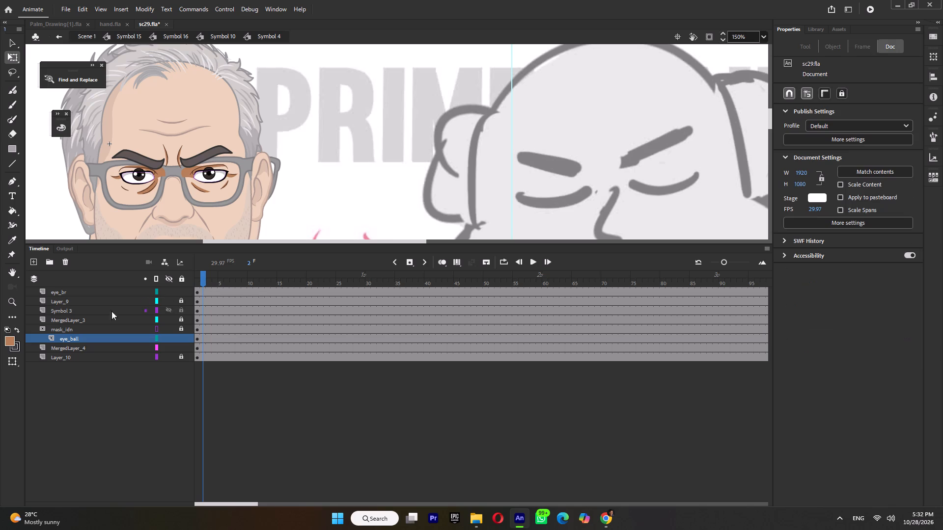
# Set the Symbol 3 eyelids to closed-eye frame 7 as Single Frame, and return to the head symbol.
pyautogui.click(89, 319)
pyautogui.click(90, 313)
pyautogui.click(198, 312)
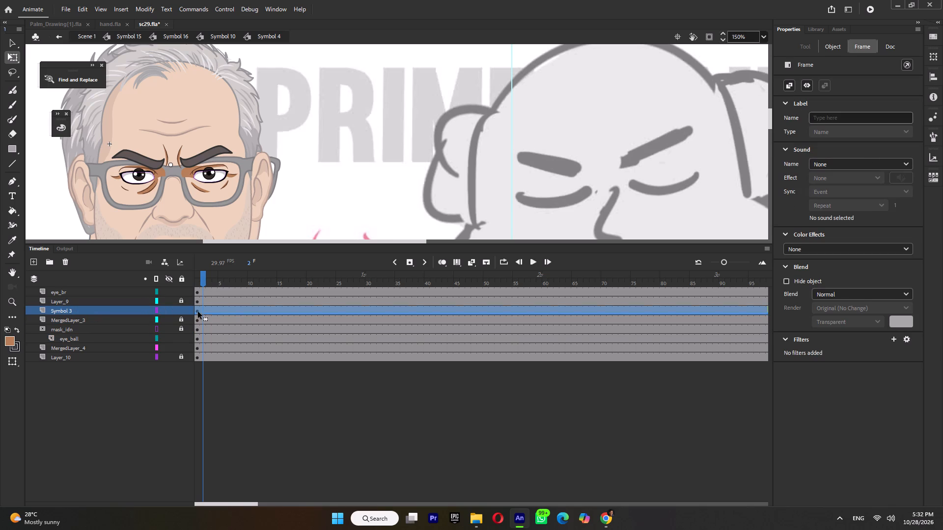
pyautogui.click(829, 43)
pyautogui.click(803, 232)
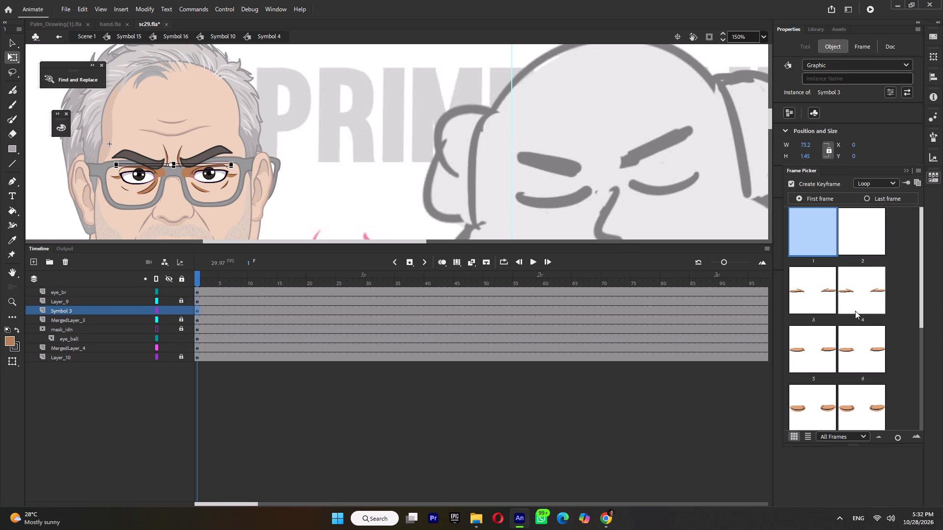
pyautogui.click(857, 419)
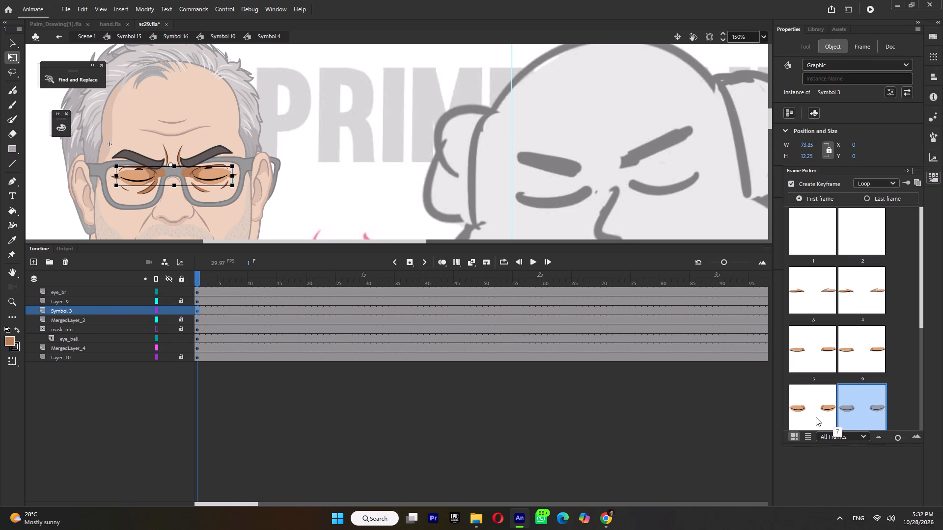
pyautogui.click(813, 417)
pyautogui.click(866, 181)
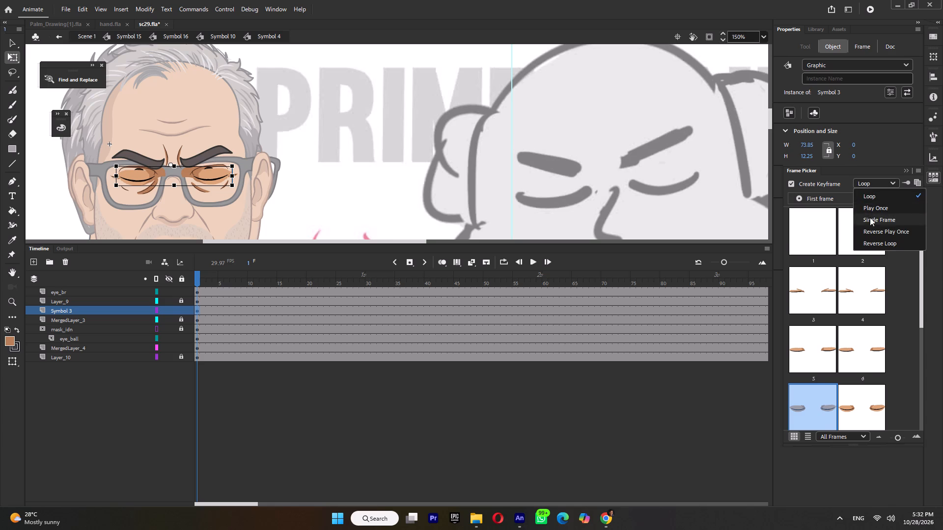
pyautogui.click(870, 217)
pyautogui.doubleClick(458, 180)
pyautogui.keyDown('ctrl'); pyautogui.scroll(-5, 444, 146); pyautogui.keyUp('ctrl')
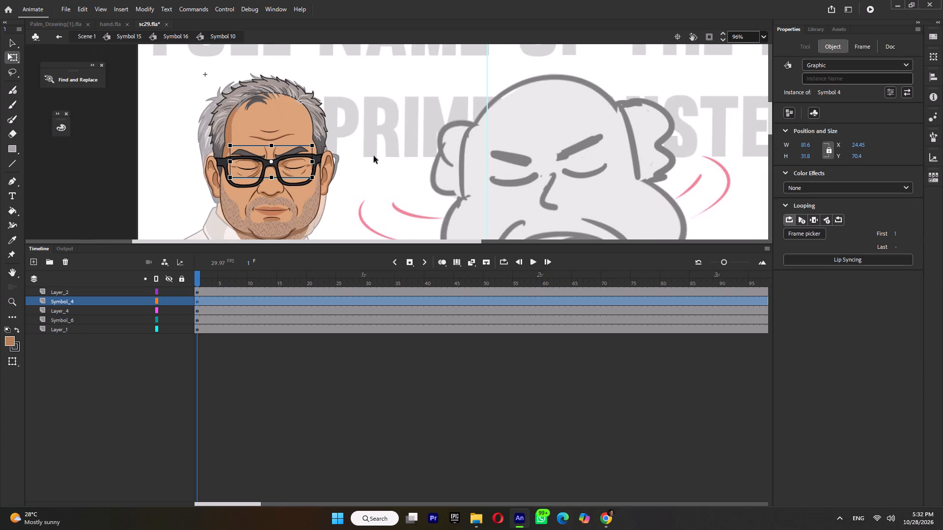
# Set the mouth symbol to frame 25, Angry Lips, and return to Symbol 16.
pyautogui.click(273, 211)
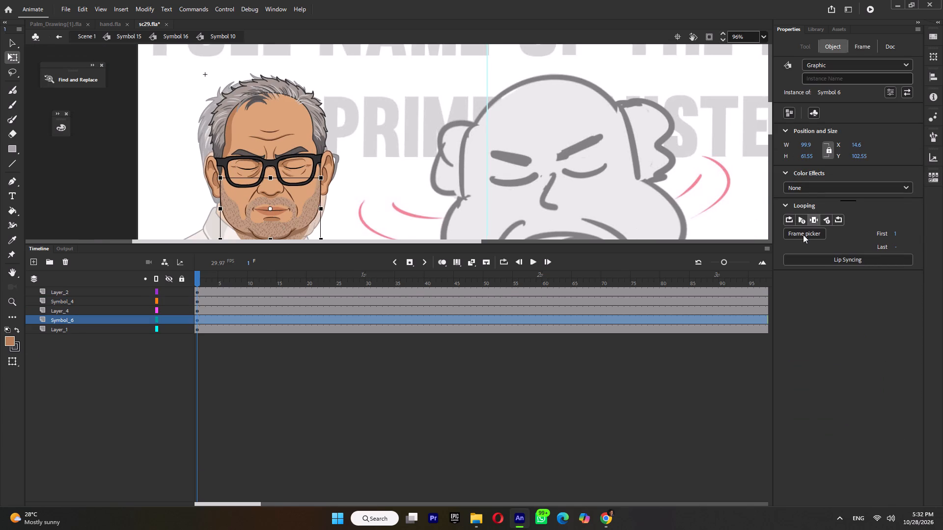
pyautogui.click(803, 235)
pyautogui.scroll(-4, 839, 290)
pyautogui.scroll(-6, 849, 331)
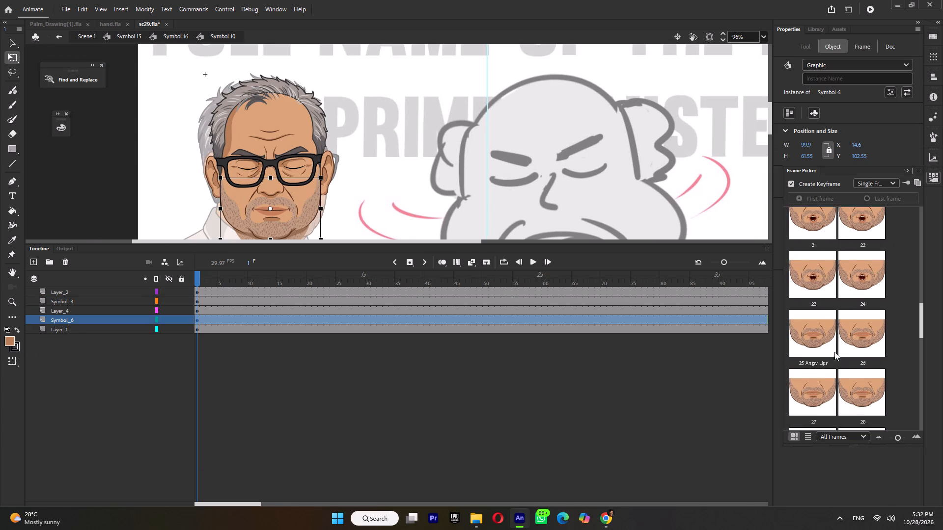
pyautogui.click(811, 325)
pyautogui.doubleClick(529, 184)
pyautogui.keyDown('ctrl'); pyautogui.scroll(-4, 529, 184); pyautogui.keyUp('ctrl')
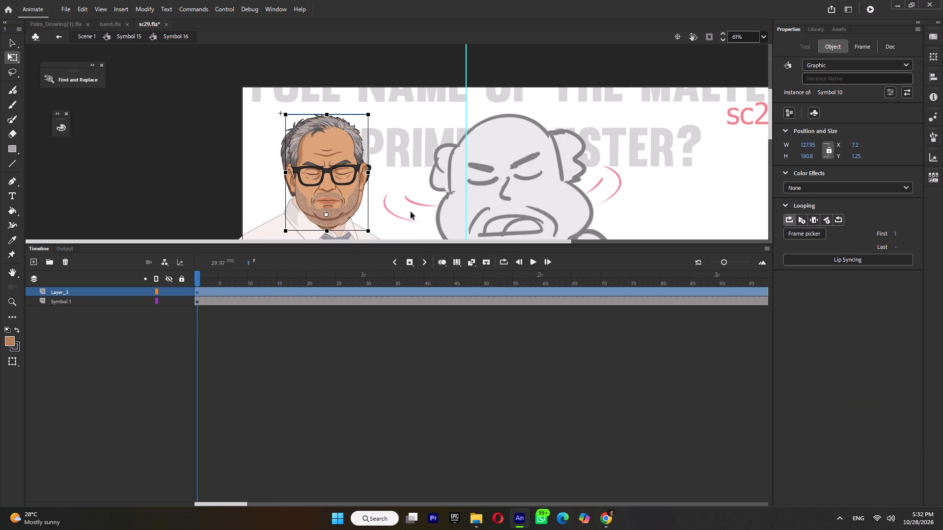
# Hide Layer_3 with the front-facing head to expose the turned head beneath, and return to Symbol 15.
pyautogui.click(168, 293)
pyautogui.click(168, 293)
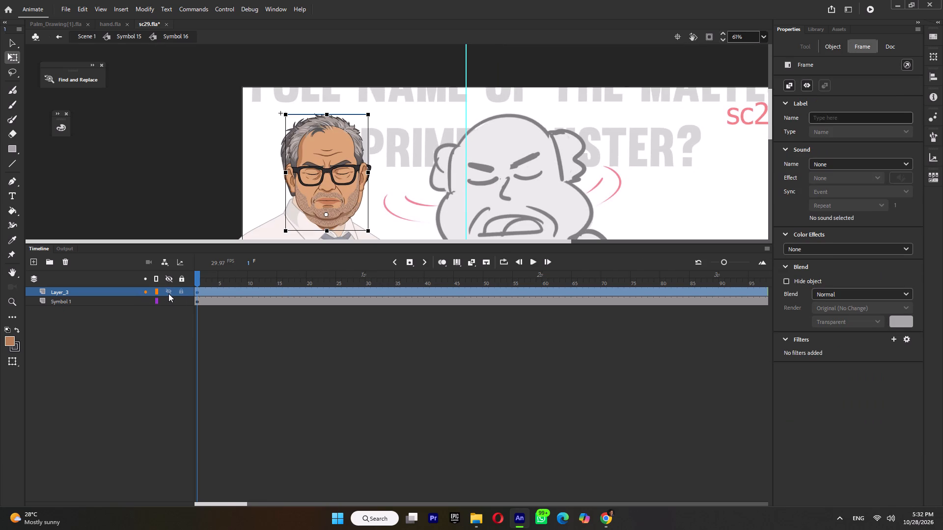
pyautogui.click(168, 293)
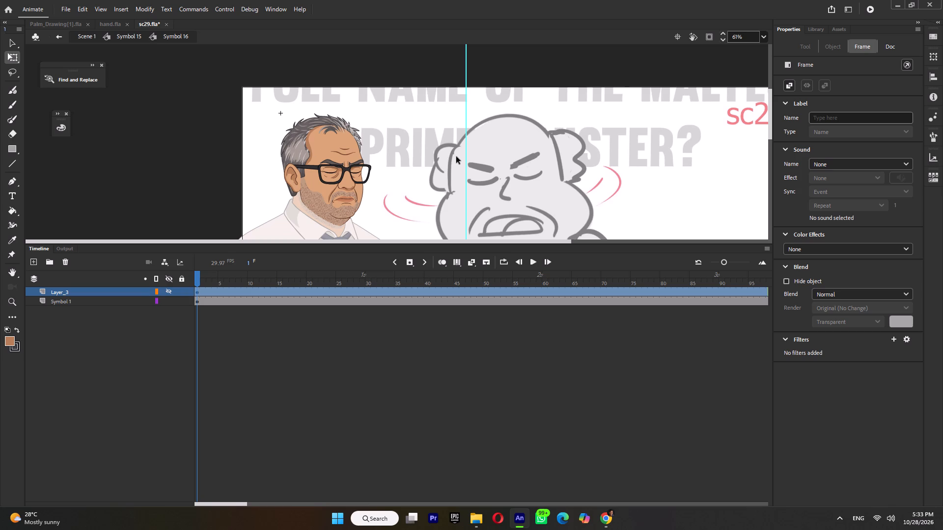
pyautogui.doubleClick(477, 179)
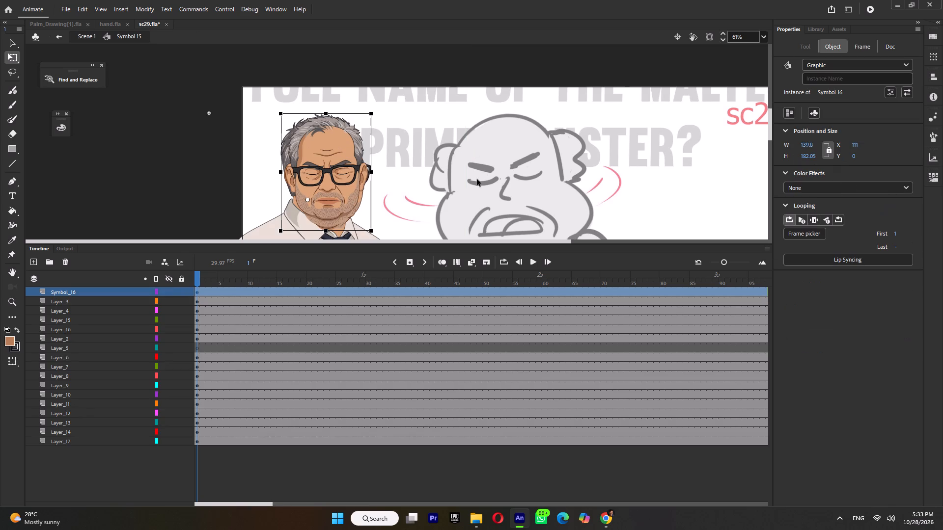
pyautogui.keyDown('ctrl'); pyautogui.scroll(-4, 440, 171); pyautogui.keyUp('ctrl')
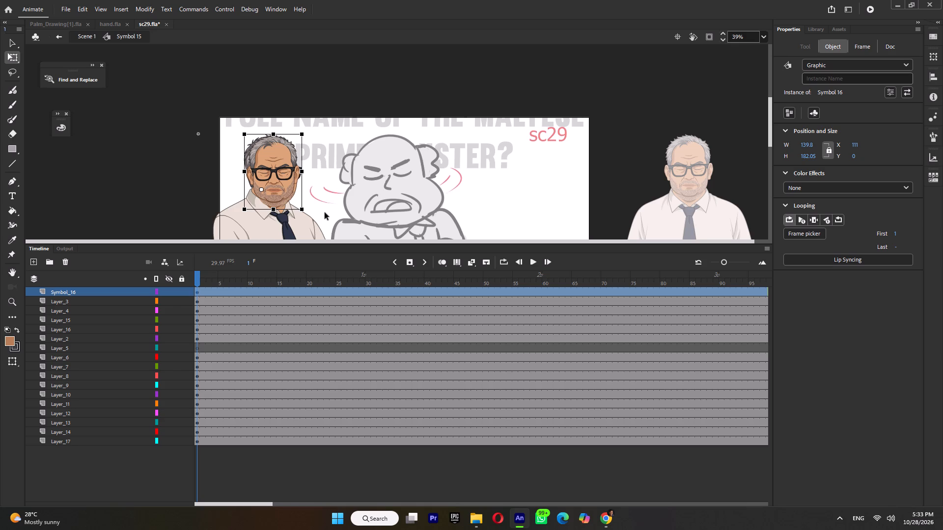
pyautogui.keyDown('ctrl'); pyautogui.scroll(-4, 342, 181); pyautogui.keyUp('ctrl')
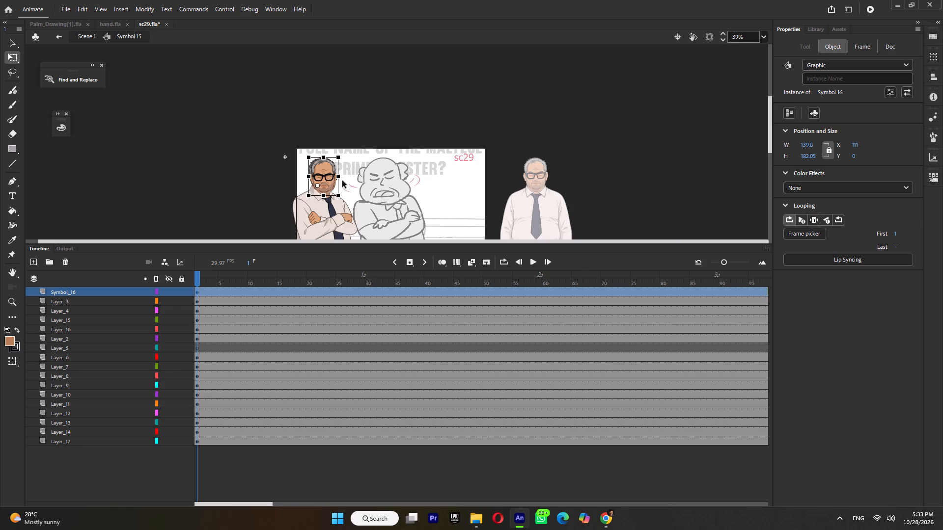
# Return from Symbol 15 to Scene 1 and scrub through about the first 12 frames to check the crossed-arms character.
pyautogui.scroll(-2, 369, 200)
pyautogui.scroll(1, 350, 153)
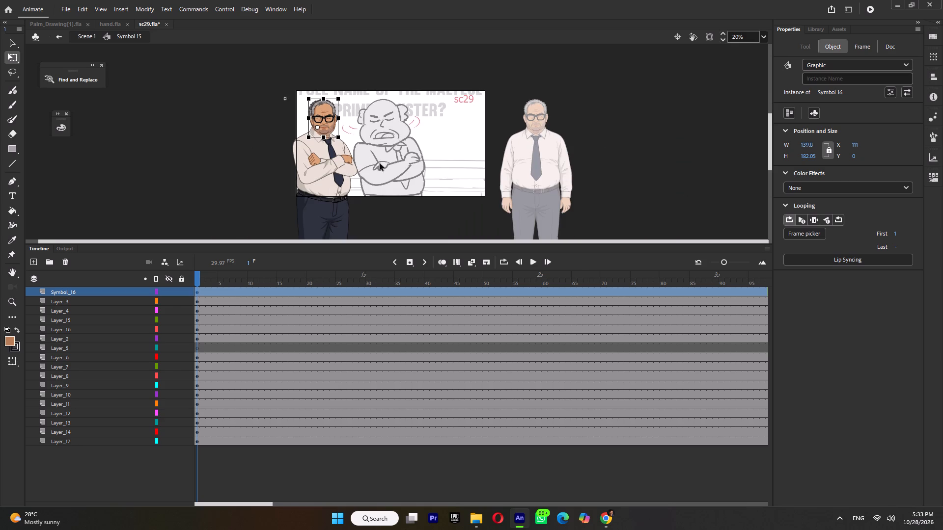
pyautogui.doubleClick(252, 213)
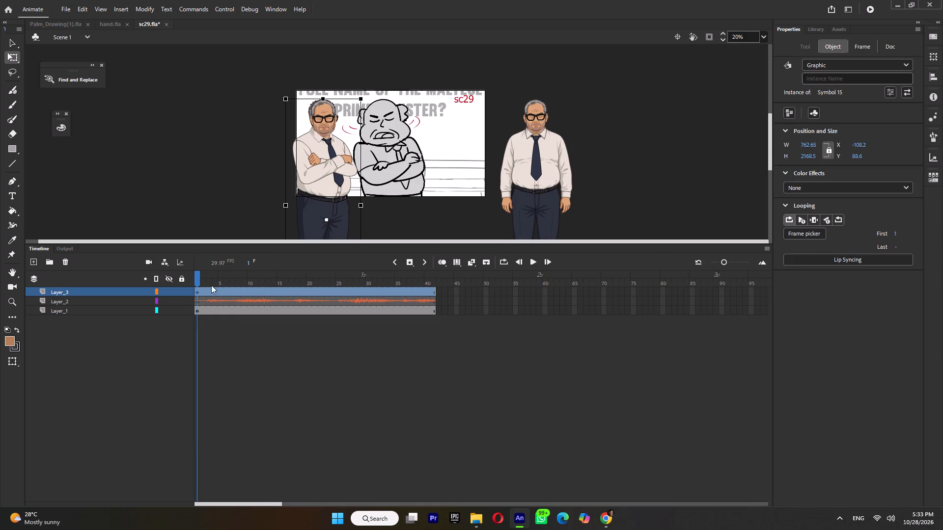
pyautogui.moveTo(207, 275); pyautogui.dragTo(230, 301)
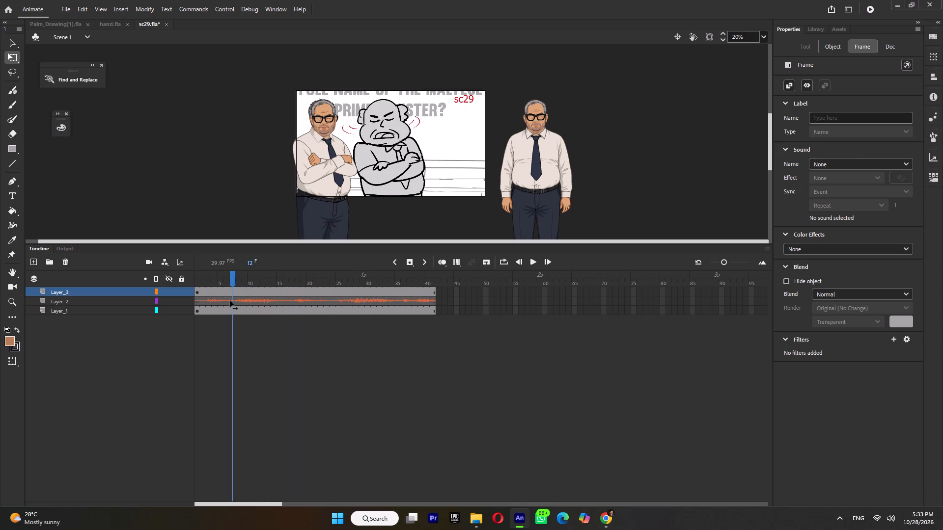
pyautogui.moveTo(230, 301); pyautogui.dragTo(198, 306)
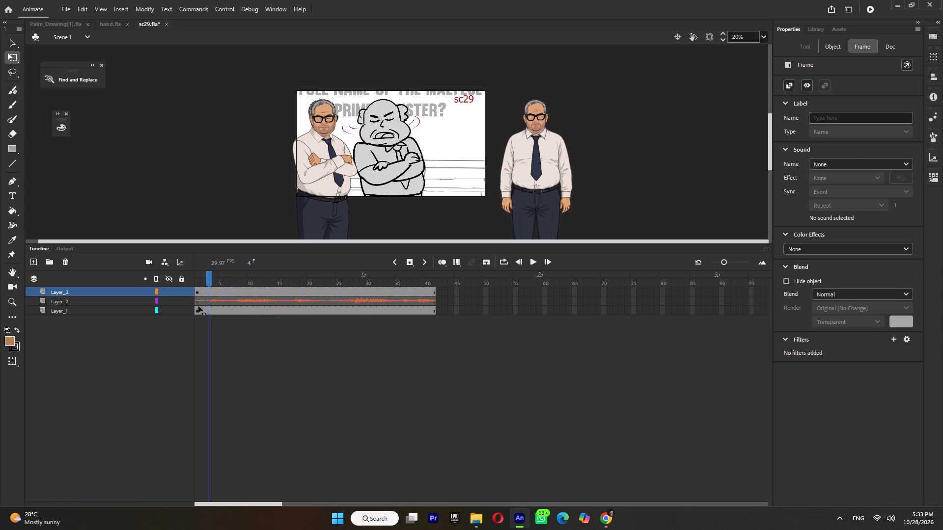
pyautogui.moveTo(198, 306); pyautogui.dragTo(174, 305)
# Save the sc29.fla document.
pyautogui.click(549, 166)
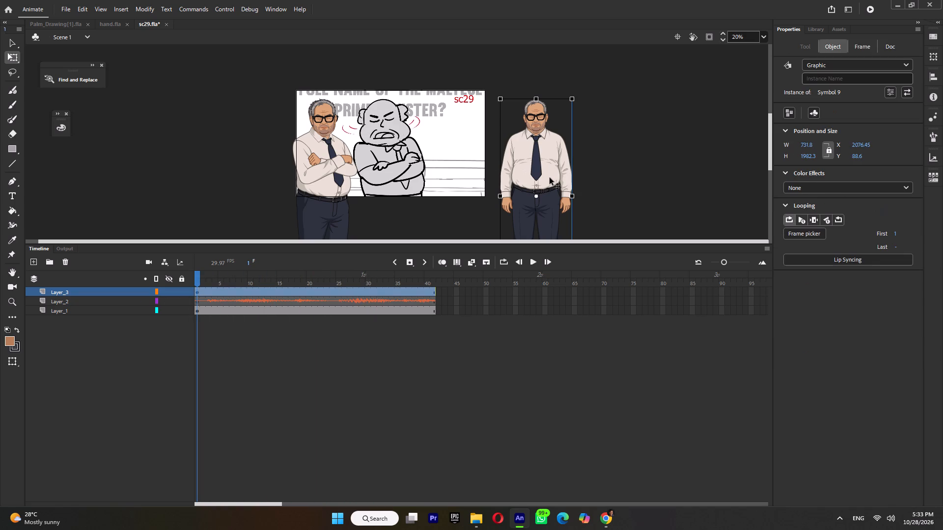